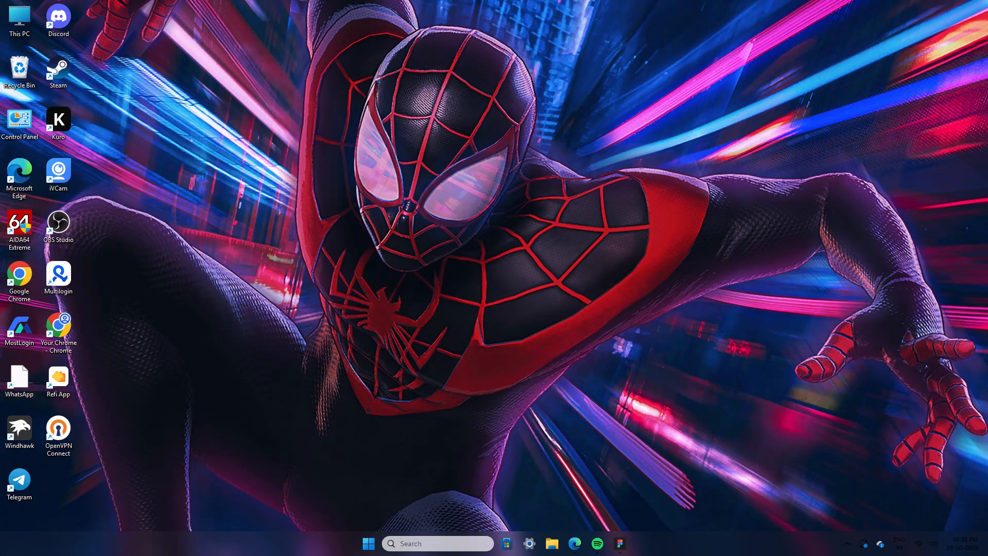
Switch to Figma and open the TOURNAMENT 1 page of the eagle esports file.
{"action": "left_click", "coordinate": [623, 552]}
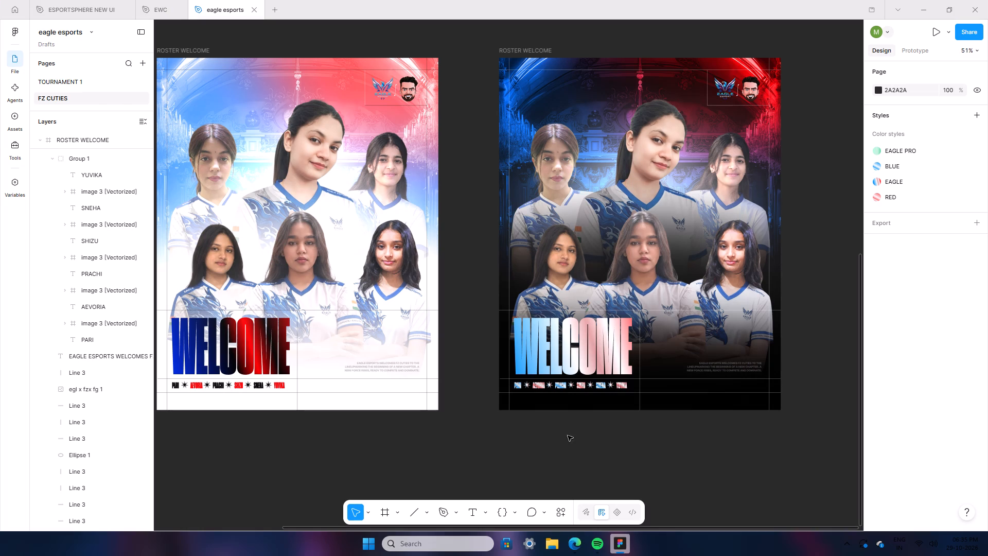
{"action": "left_click", "coordinate": [65, 86]}
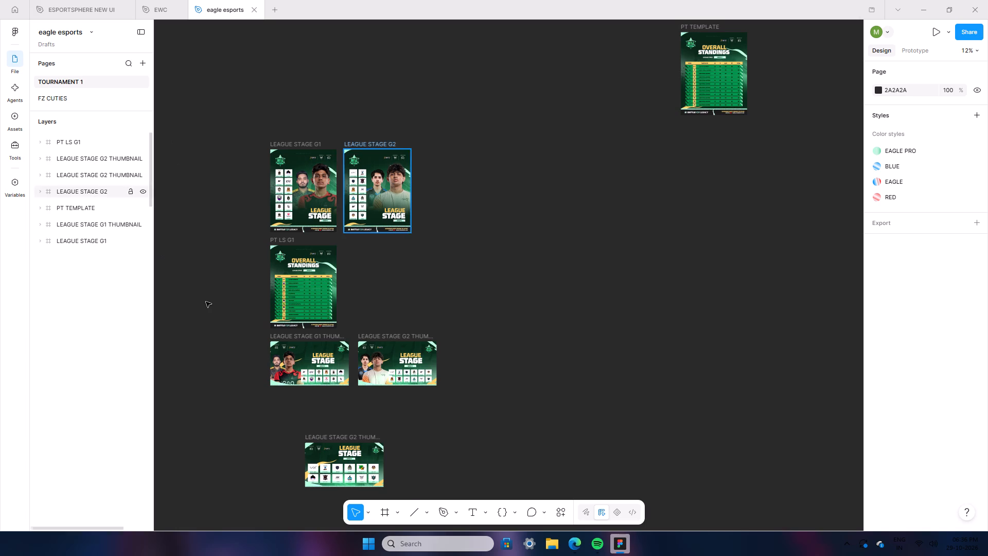
Duplicate the PT LS G1 standings frame and align the copy beside the original, directly below LEAGUE STAGE G2.
{"action": "scroll", "coordinate": [262, 306], "scroll_direction": "up", "scroll_amount": 3}
{"action": "scroll", "coordinate": [250, 353], "scroll_direction": "up", "scroll_amount": 9, "text": "ctrl"}
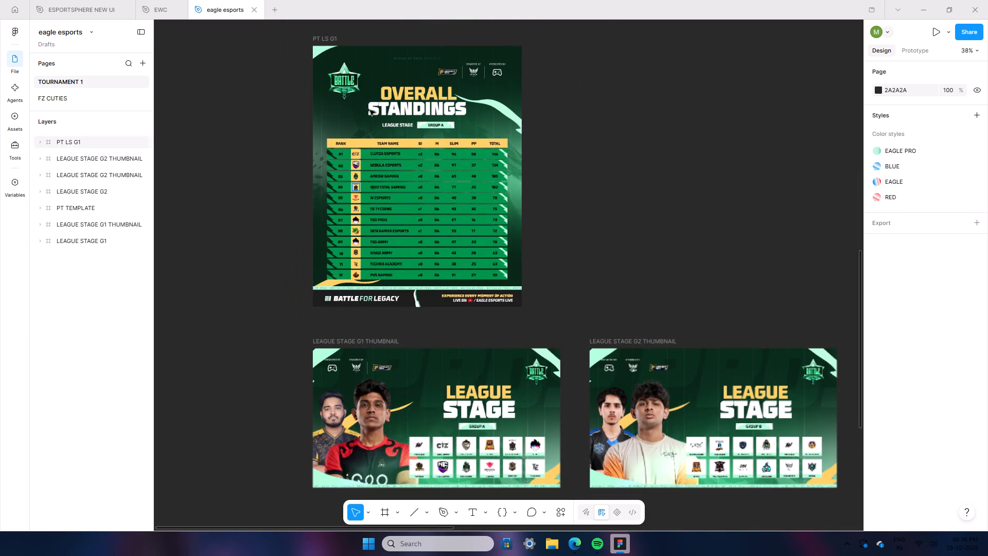
{"action": "left_click", "coordinate": [324, 39]}
{"action": "right_click", "coordinate": [324, 39]}
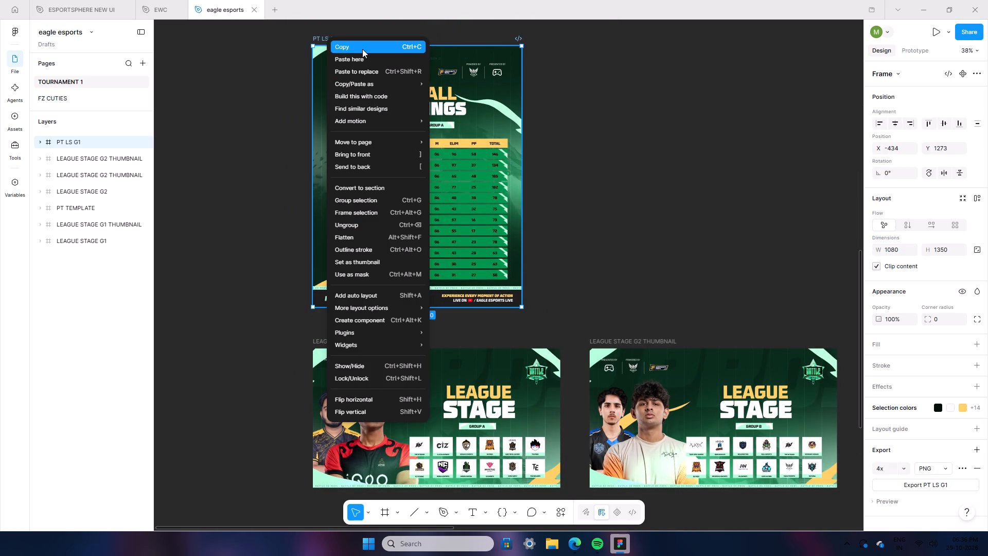
{"action": "left_click", "coordinate": [362, 49]}
{"action": "right_click", "coordinate": [582, 59]}
{"action": "left_click", "coordinate": [606, 66]}
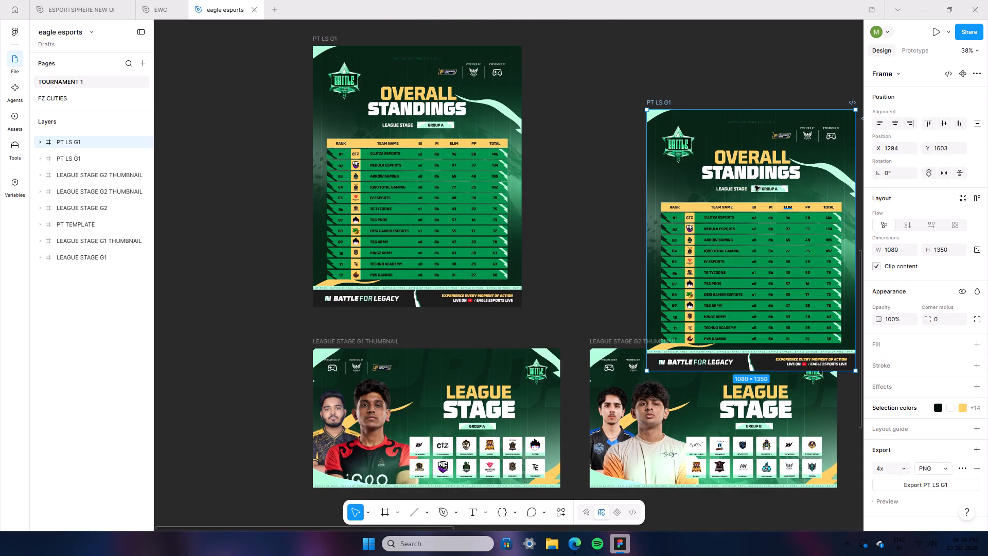
{"action": "left_click_drag", "start_coordinate": [662, 100], "coordinate": [597, 61]}
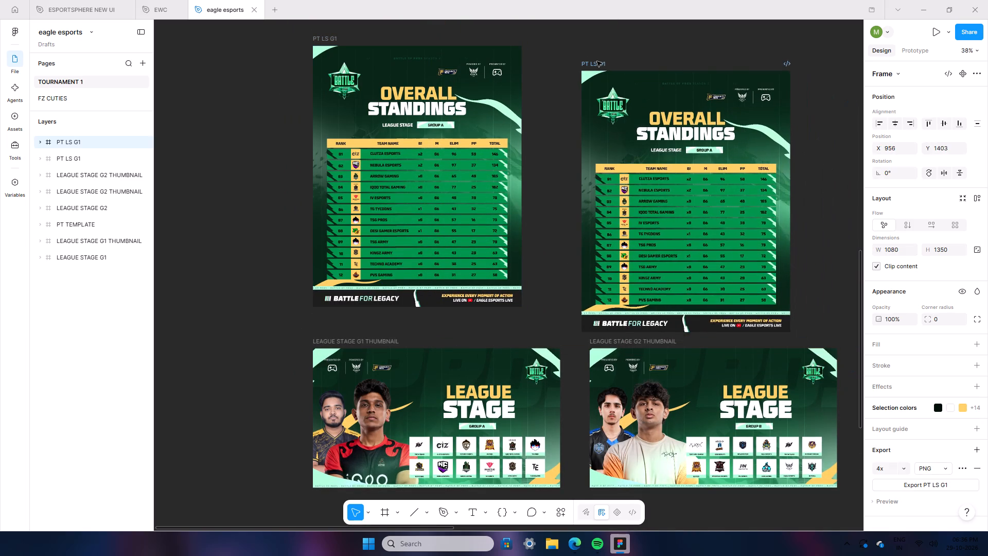
{"action": "left_click_drag", "start_coordinate": [597, 61], "coordinate": [568, 139]}
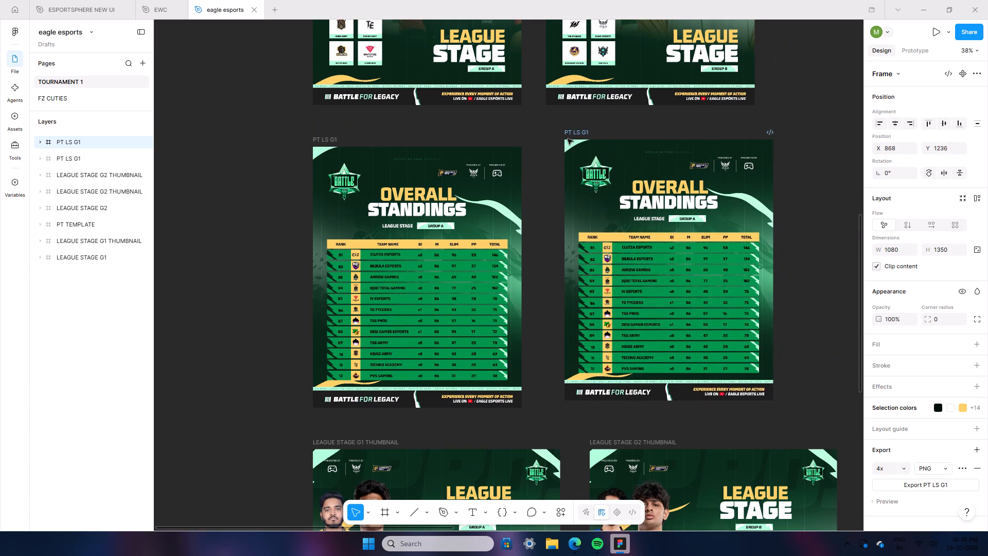
{"action": "left_click_drag", "start_coordinate": [568, 139], "coordinate": [562, 138]}
Change the group label in the copied standings frame to GROUP B.
{"action": "triple_click", "coordinate": [674, 225]}
{"action": "double_click", "coordinate": [674, 225]}
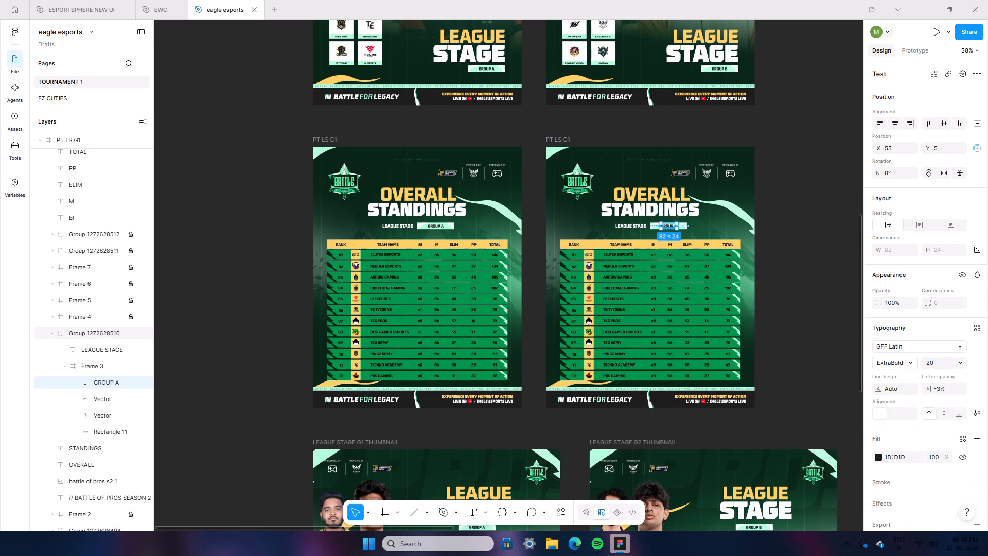
{"action": "left_click", "coordinate": [674, 225]}
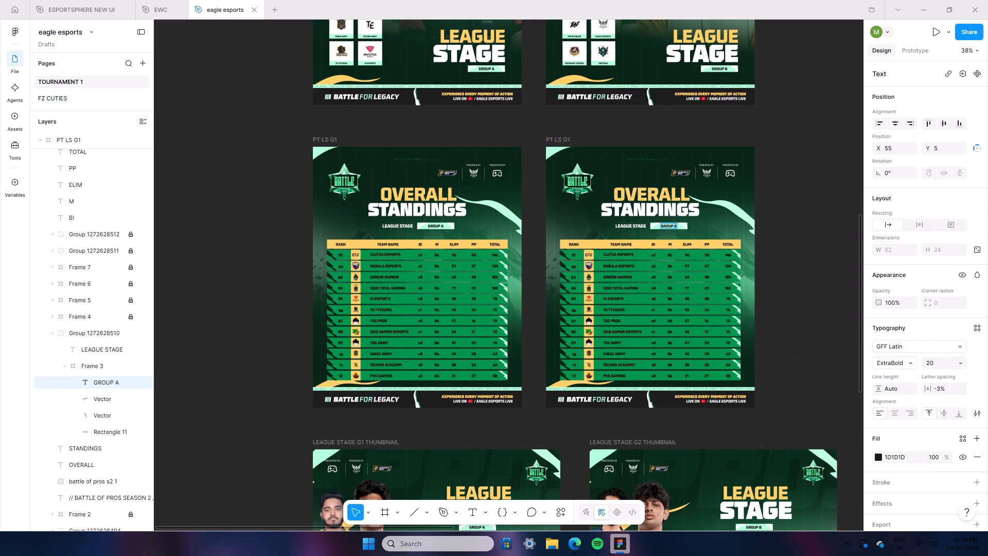
{"action": "key", "text": "b"}
{"action": "key", "text": "BackSpace"}
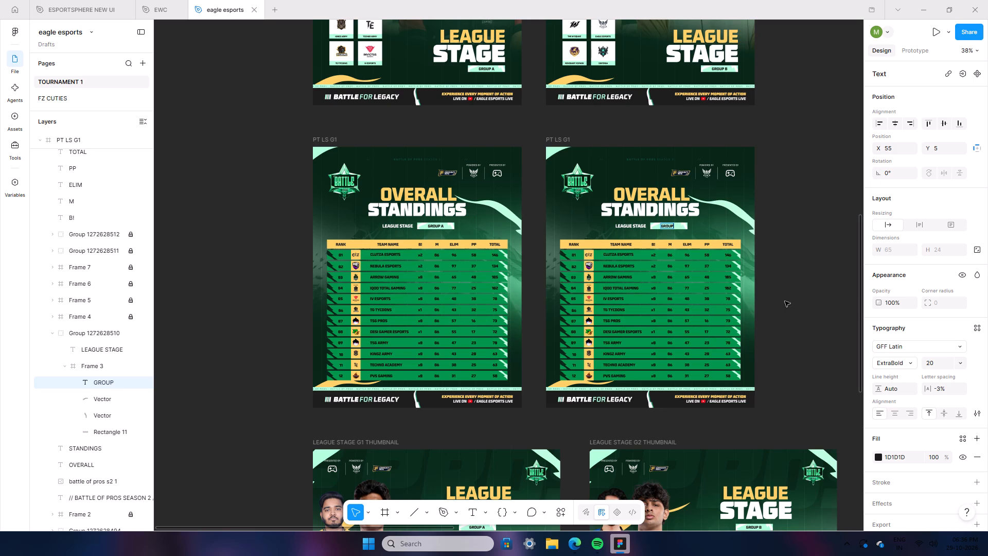
{"action": "key", "text": "space"}
{"action": "key", "text": "n"}
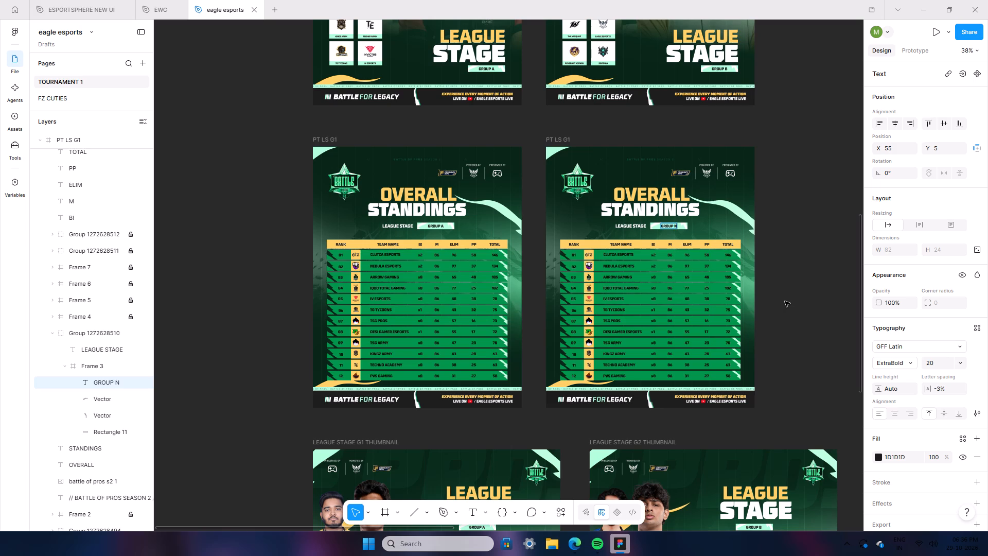
{"action": "key", "text": "BackSpace"}
{"action": "key", "text": "b"}
{"action": "double_click", "coordinate": [785, 301]}
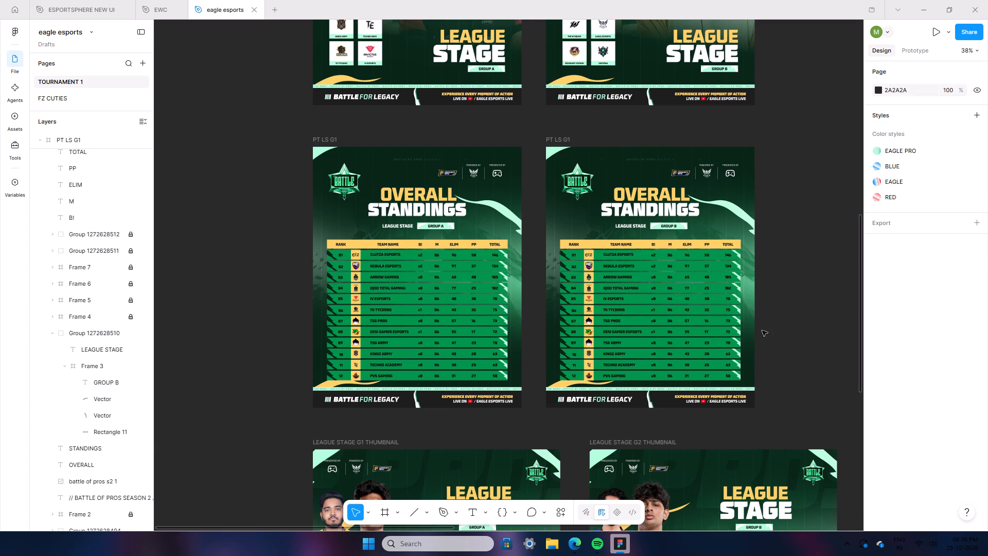
Replace the team names at ranks 01 to 03 of the Group B standings with REVENANT XSPARK, TEAM APEX GAMING and SINTONIA.
{"action": "scroll", "coordinate": [762, 331], "scroll_direction": "up", "scroll_amount": 6, "text": "ctrl"}
{"action": "scroll", "coordinate": [434, 222], "scroll_direction": "down", "scroll_amount": 2, "text": "ctrl"}
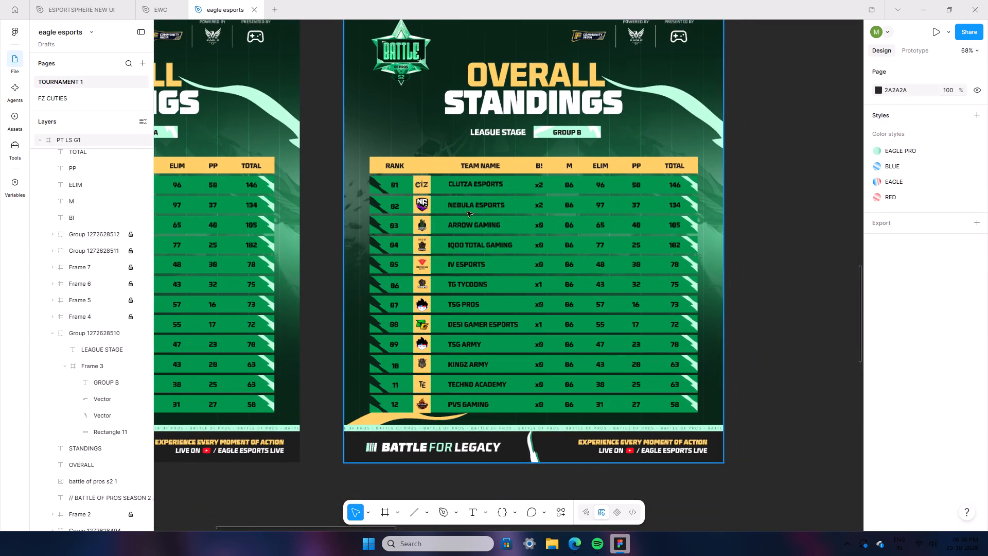
{"action": "scroll", "coordinate": [484, 245], "scroll_direction": "down", "scroll_amount": 1, "text": "ctrl"}
{"action": "double_click", "coordinate": [471, 190]}
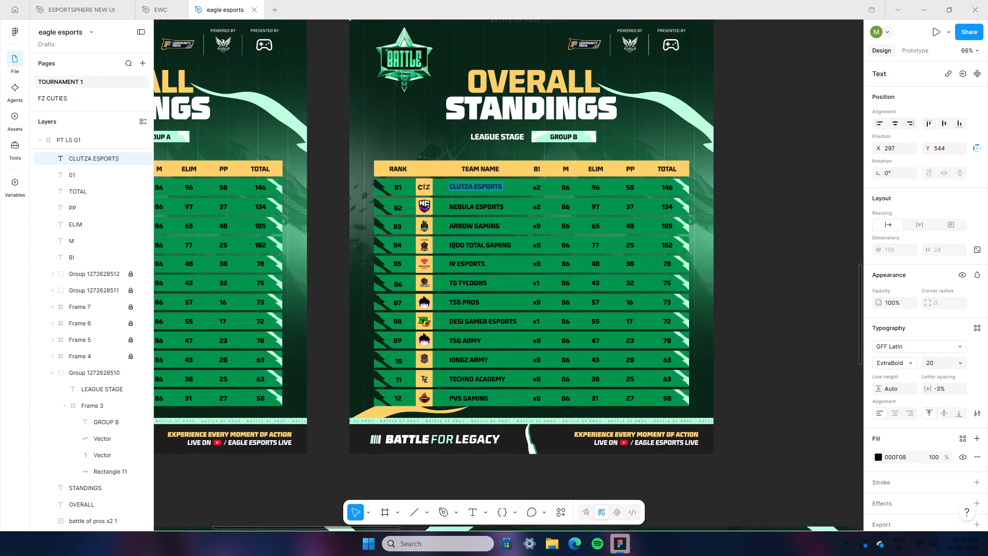
{"action": "type", "text": "REVE"}
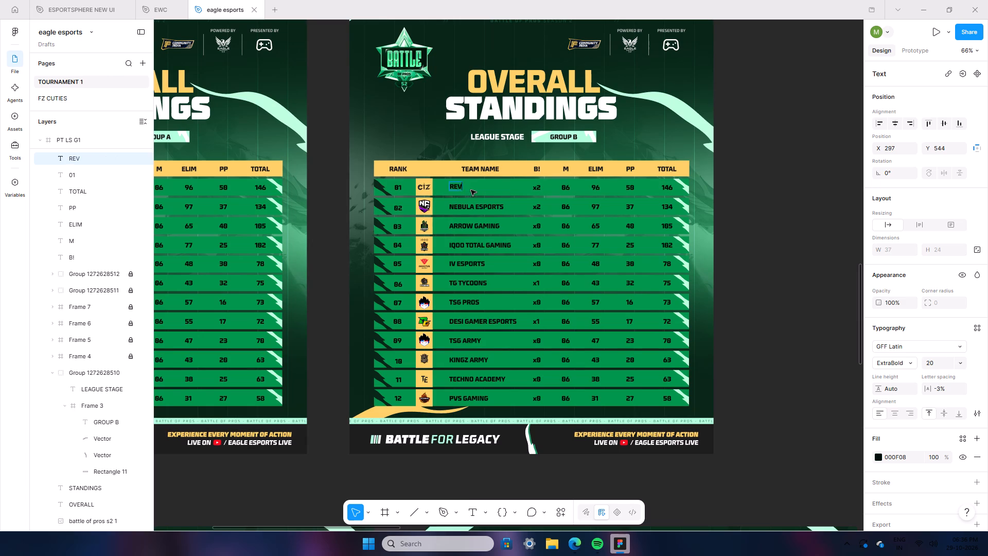
{"action": "type", "text": "NA"}
{"action": "type", "text": "NT XSPARK"}
{"action": "triple_click", "coordinate": [471, 208]}
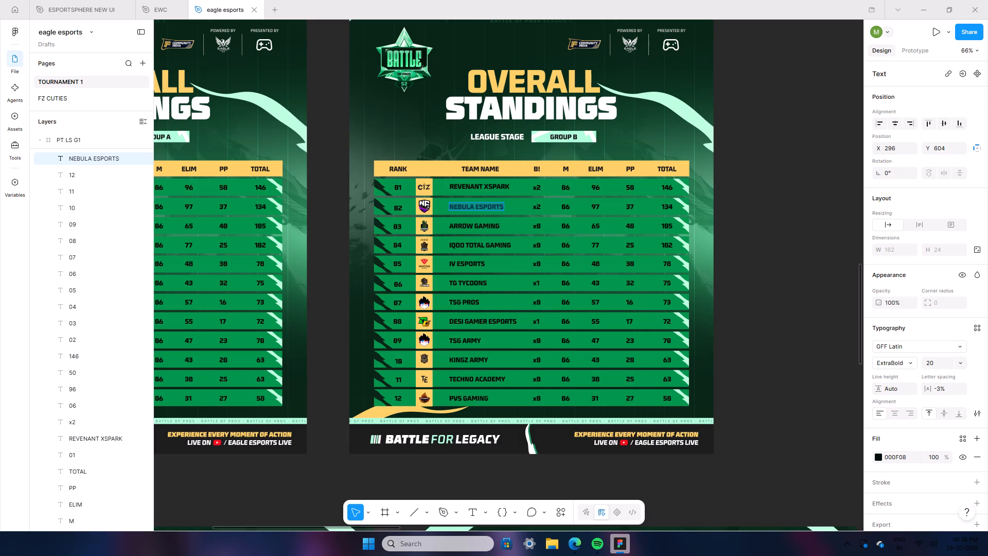
{"action": "type", "text": "TEAM APEX GAMING"}
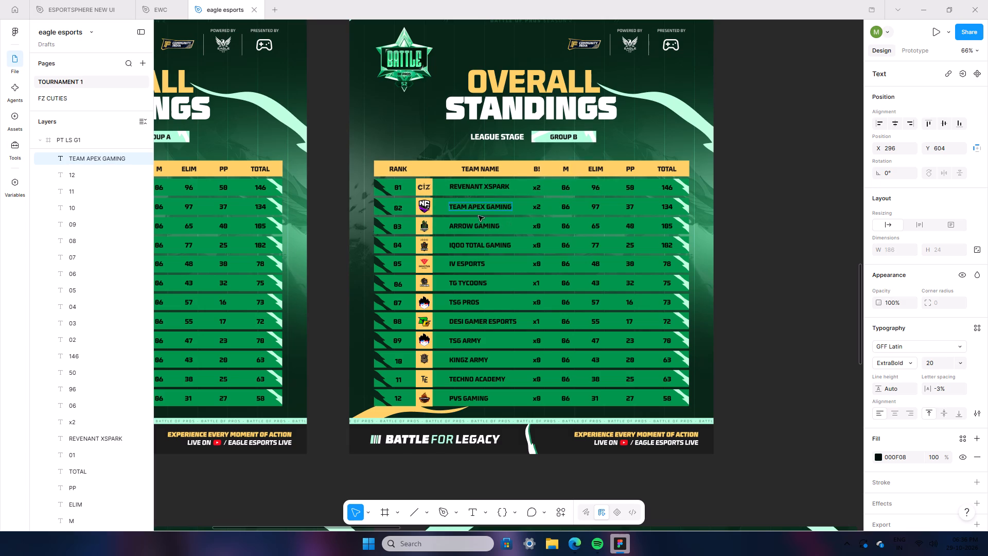
{"action": "triple_click", "coordinate": [480, 223]}
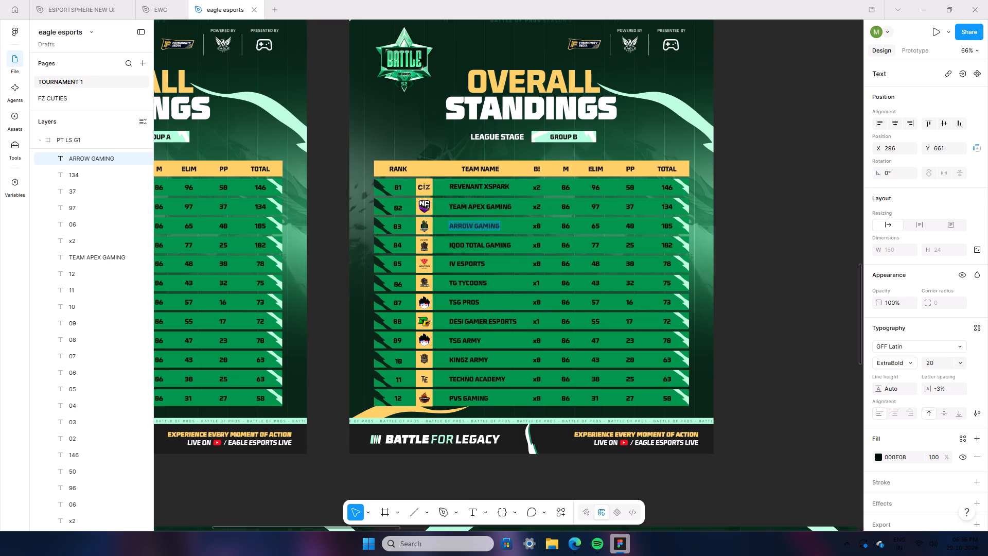
{"action": "type", "text": "SINTONIA"}
Open the rank 04 team name for editing and examine the team logos and names on the League Stage Group A and Group B thumbnails.
{"action": "triple_click", "coordinate": [490, 243]}
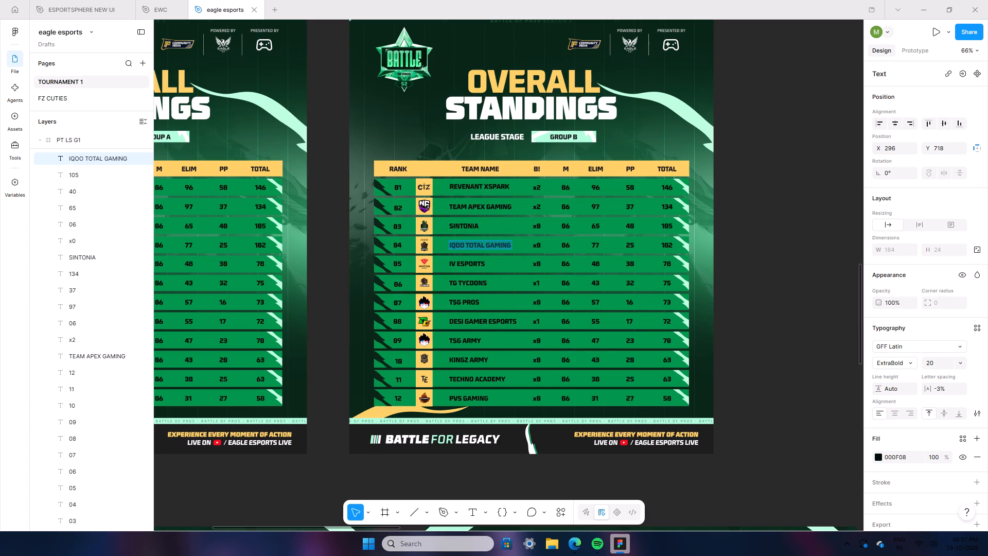
{"action": "scroll", "coordinate": [693, 398], "scroll_direction": "down", "scroll_amount": 7}
{"action": "scroll", "coordinate": [697, 405], "scroll_direction": "down", "scroll_amount": 6, "text": "ctrl"}
{"action": "scroll", "coordinate": [694, 449], "scroll_direction": "down", "scroll_amount": 5}
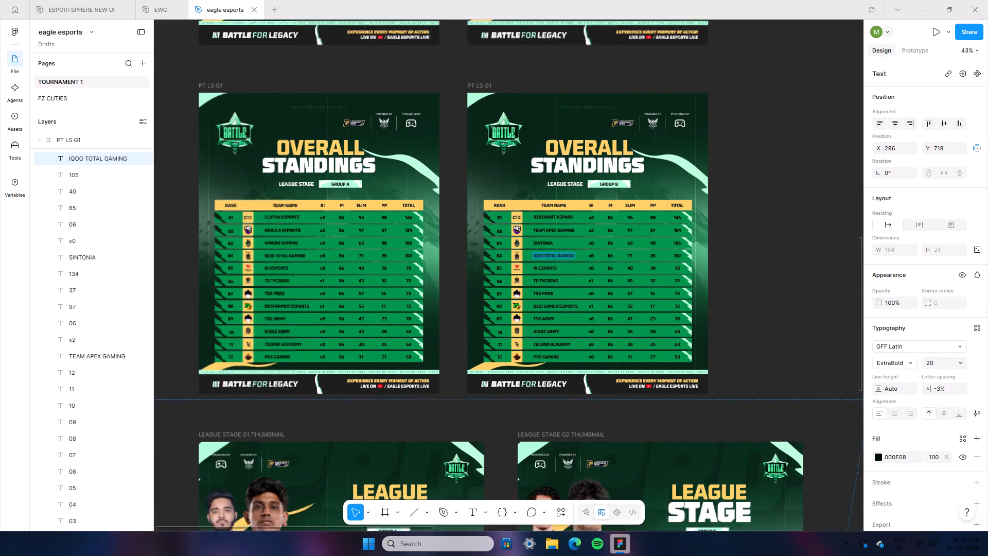
{"action": "scroll", "coordinate": [691, 453], "scroll_direction": "down", "scroll_amount": 8}
{"action": "scroll", "coordinate": [738, 464], "scroll_direction": "up", "scroll_amount": 8, "text": "ctrl"}
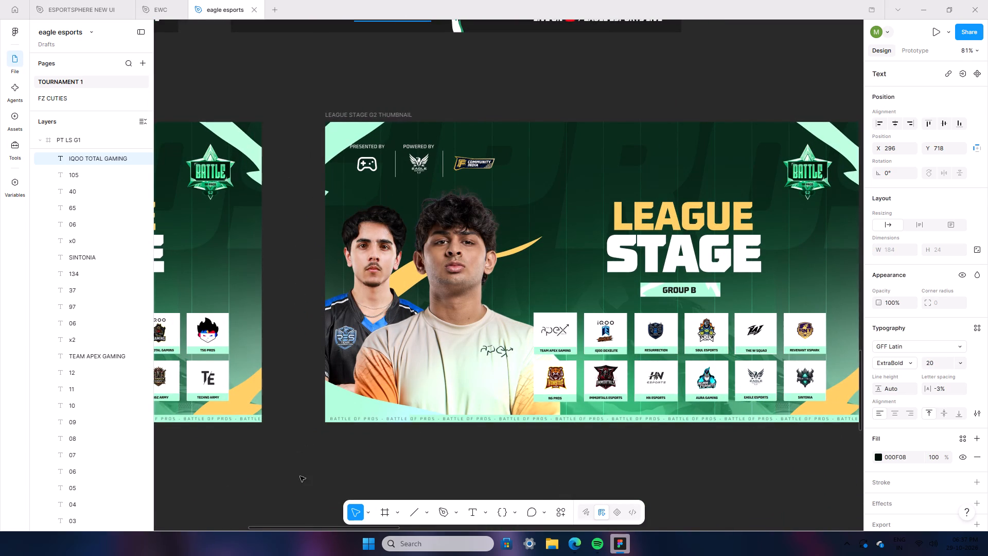
{"action": "left_click_drag", "start_coordinate": [378, 528], "coordinate": [281, 550]}
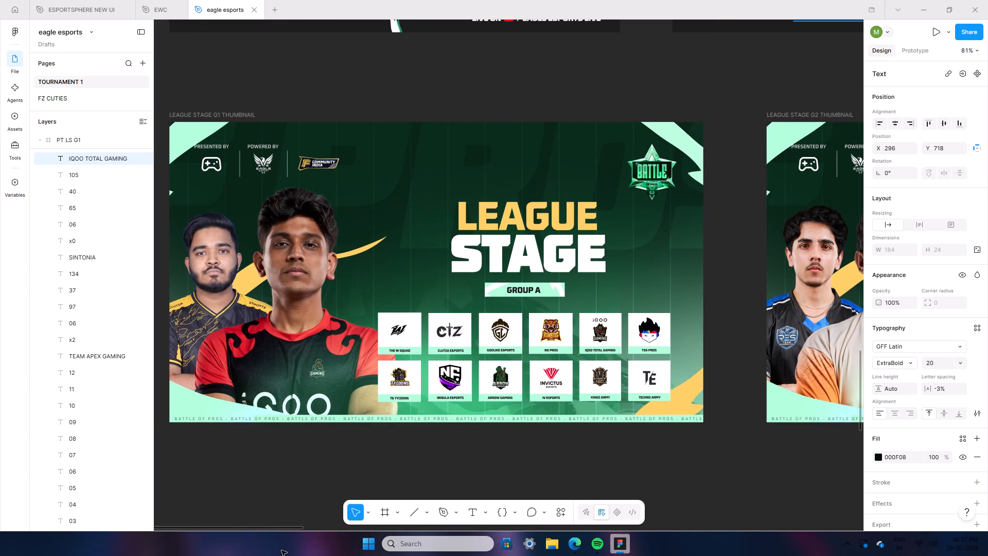
{"action": "left_click_drag", "start_coordinate": [281, 550], "coordinate": [411, 554]}
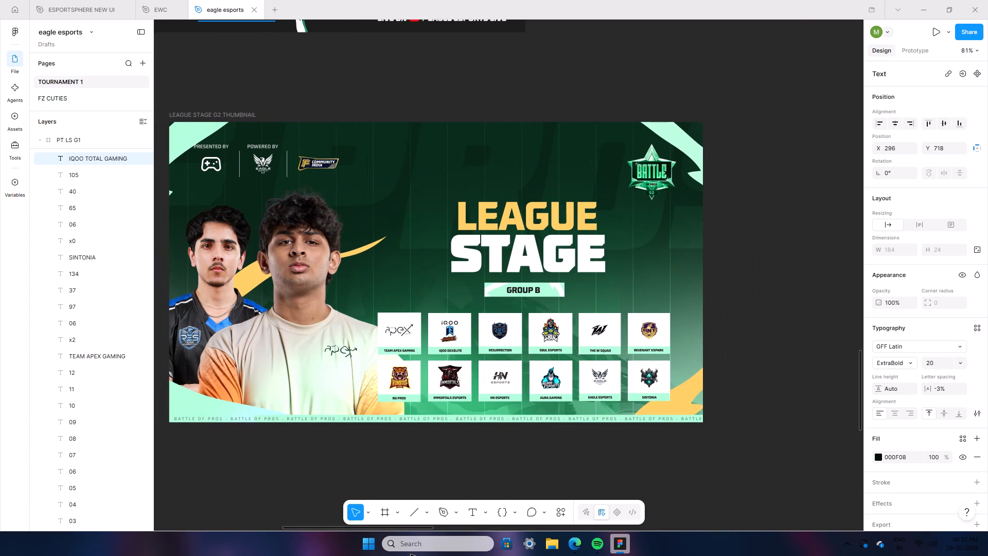
{"action": "left_click_drag", "start_coordinate": [411, 554], "coordinate": [389, 541]}
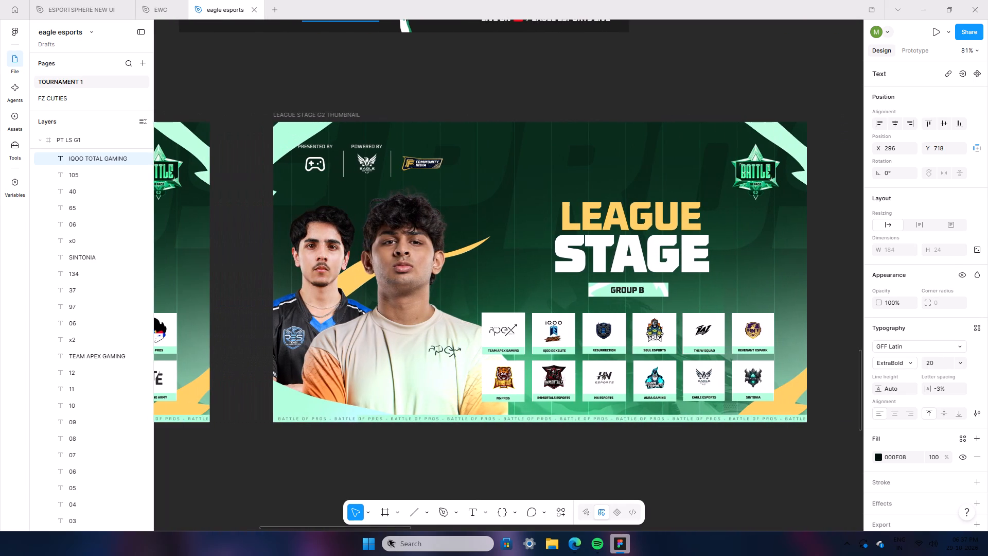
{"action": "left_click_drag", "start_coordinate": [389, 541], "coordinate": [379, 542]}
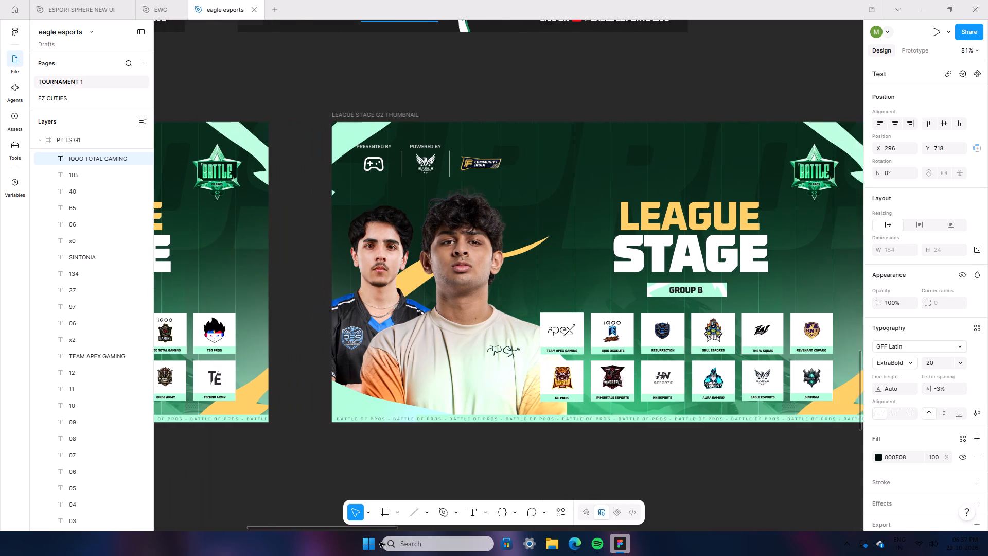
{"action": "left_click_drag", "start_coordinate": [379, 542], "coordinate": [329, 523]}
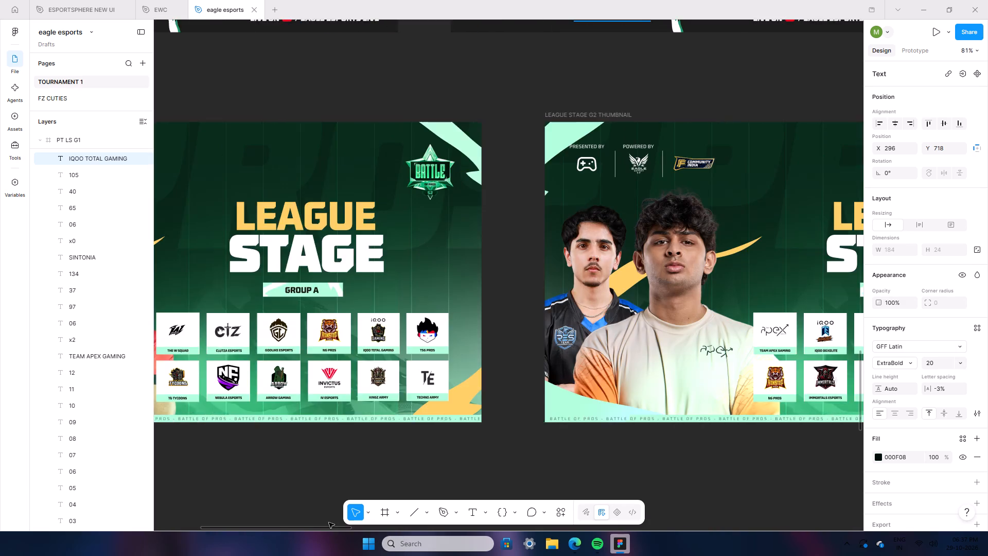
{"action": "left_click_drag", "start_coordinate": [329, 523], "coordinate": [312, 511]}
{"action": "right_click", "coordinate": [284, 512]}
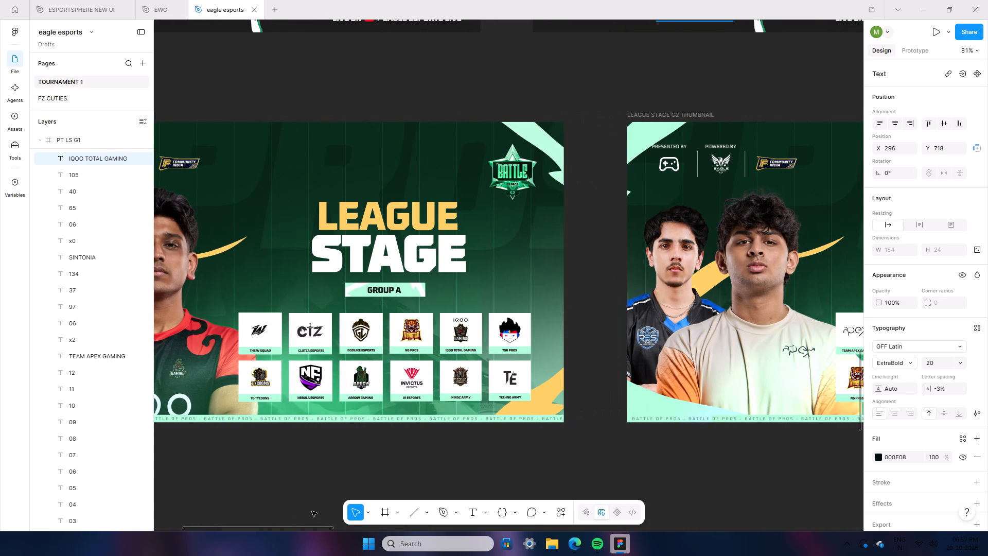
{"action": "left_click_drag", "start_coordinate": [312, 511], "coordinate": [350, 524]}
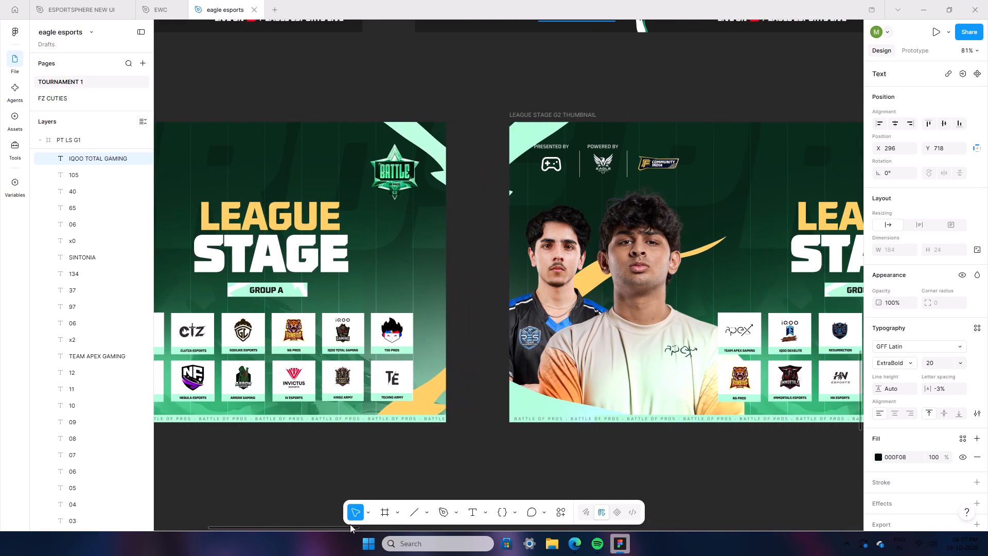
{"action": "left_click_drag", "start_coordinate": [350, 524], "coordinate": [398, 547]}
{"action": "scroll", "coordinate": [534, 391], "scroll_direction": "up", "scroll_amount": 1}
{"action": "left_click", "coordinate": [531, 389]}
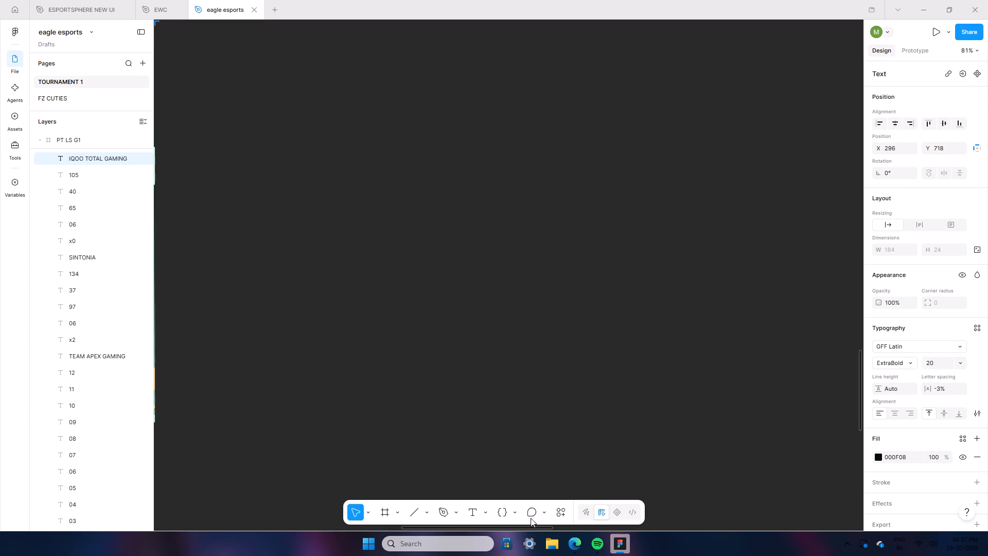
{"action": "scroll", "coordinate": [485, 389], "scroll_direction": "down", "scroll_amount": 13, "text": "ctrl"}
{"action": "scroll", "coordinate": [263, 371], "scroll_direction": "up", "scroll_amount": 7}
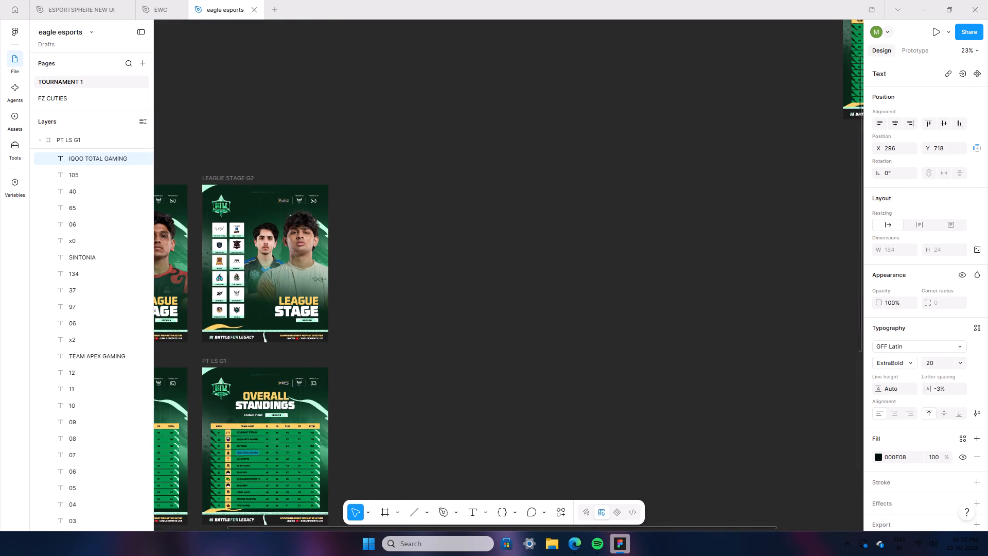
{"action": "scroll", "coordinate": [170, 464], "scroll_direction": "up", "scroll_amount": 6, "text": "ctrl"}
{"action": "scroll", "coordinate": [269, 429], "scroll_direction": "up", "scroll_amount": 6, "text": "ctrl"}
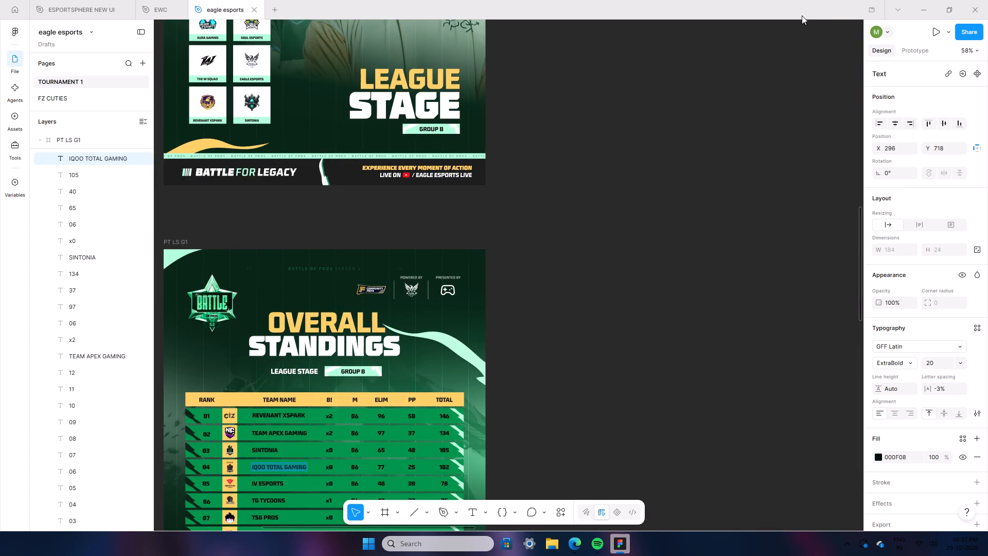
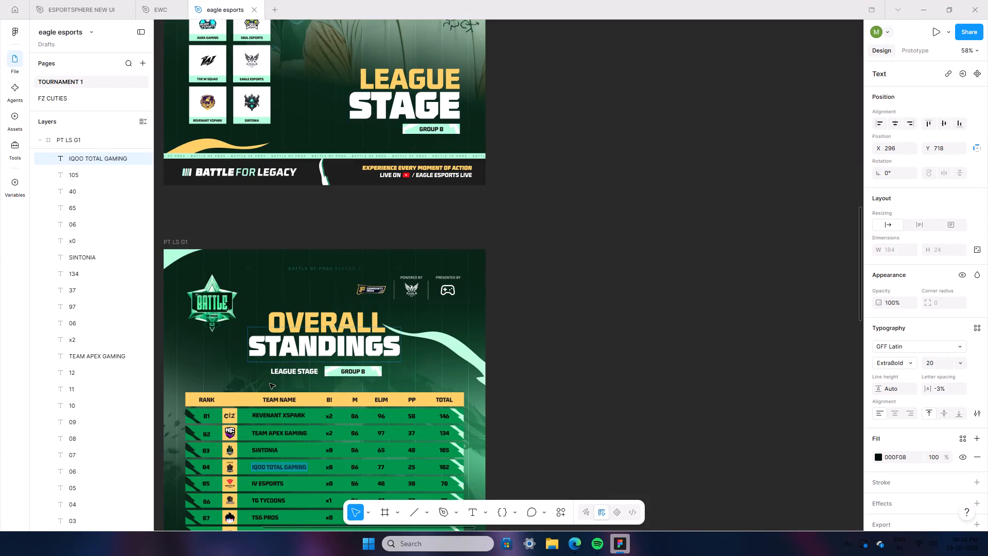
Replace the team names at ranks 04 and 05 of the Group B standings with FIREEYES GAMING and HN ESPORTS.
{"action": "type", "text": "FIREY"}
{"action": "key", "text": "BackSpace"}
{"action": "type", "text": "EYES GAMING"}
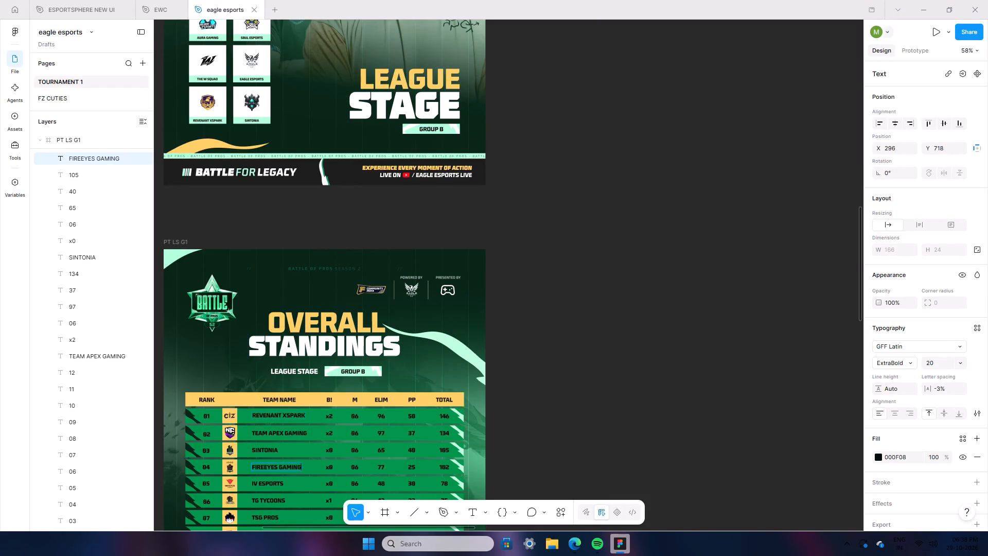
{"action": "scroll", "coordinate": [268, 493], "scroll_direction": "down", "scroll_amount": 2}
{"action": "triple_click", "coordinate": [269, 472]}
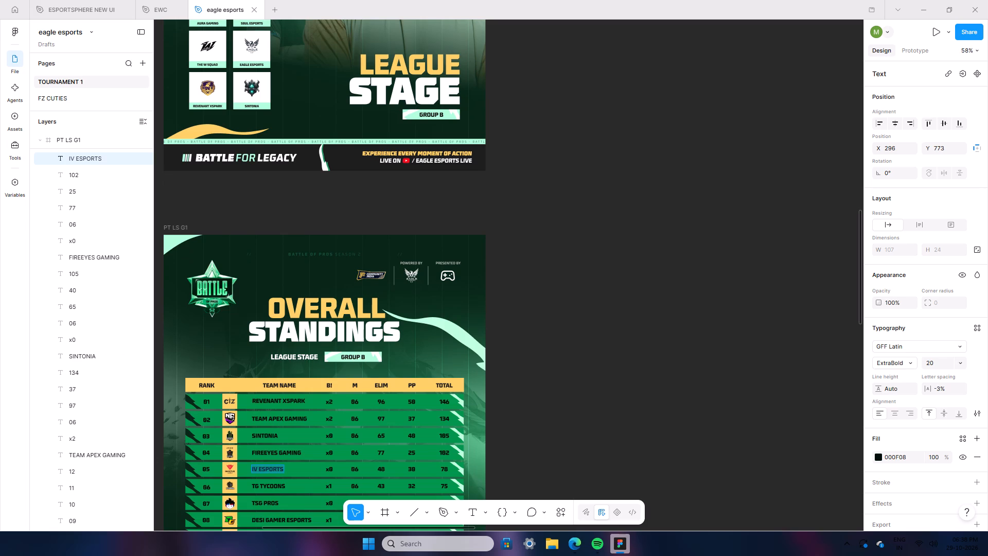
{"action": "type", "text": "HN"}
{"action": "key", "text": "space"}
{"action": "type", "text": "ESPORTS"}
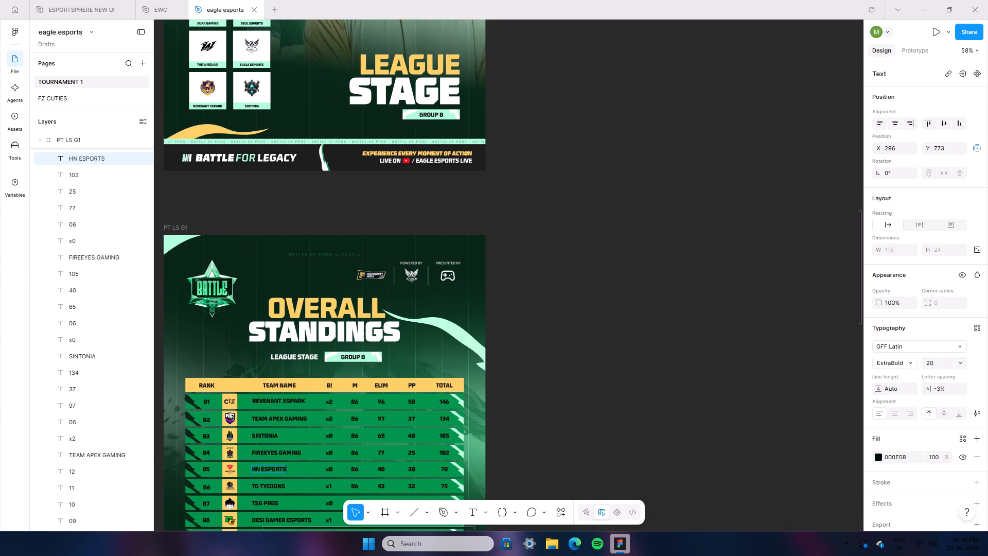
Replace the team names at ranks 06 and 07 of the Group B standings with EAGLE ESPORTS and NG PROS.
{"action": "scroll", "coordinate": [403, 372], "scroll_direction": "up", "scroll_amount": 8}
{"action": "scroll", "coordinate": [404, 364], "scroll_direction": "down", "scroll_amount": 9}
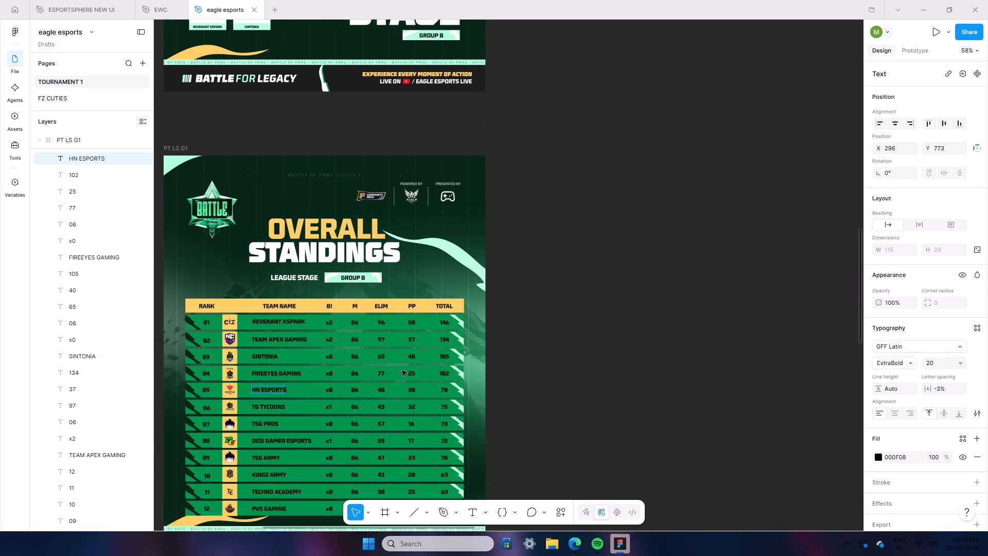
{"action": "triple_click", "coordinate": [271, 344]}
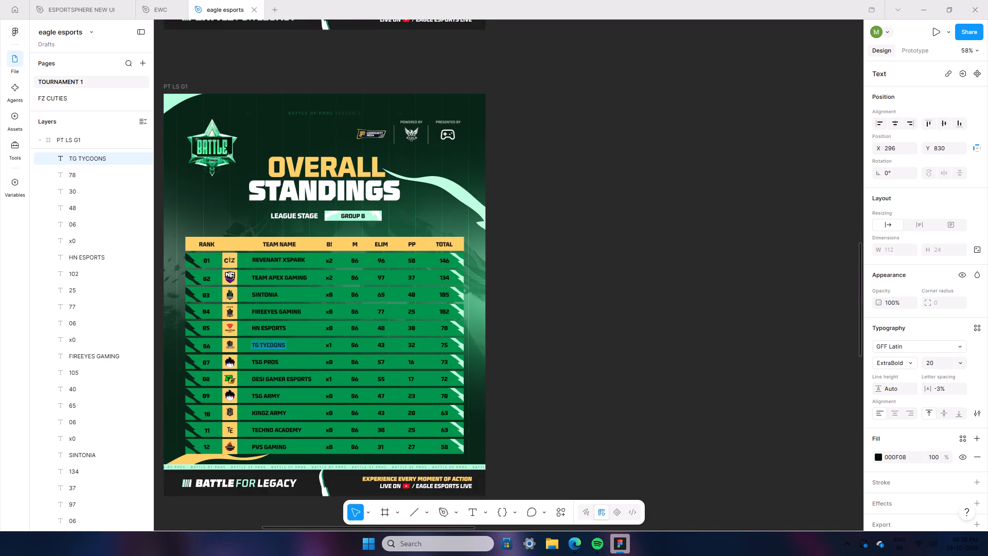
{"action": "type", "text": "EQG"}
{"action": "key", "text": "BackSpace"}
{"action": "key", "text": "BackSpace"}
{"action": "type", "text": "AGLE ESPORTS"}
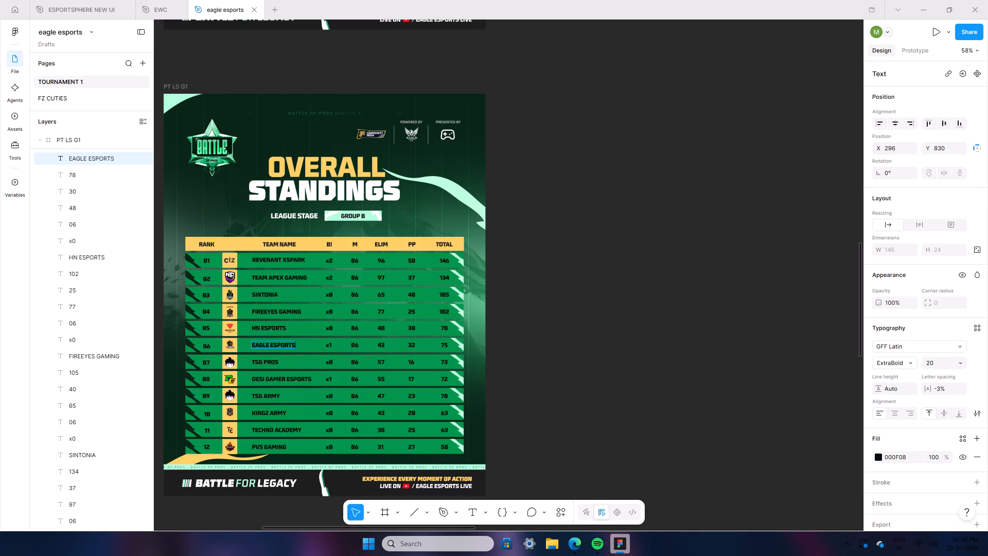
{"action": "triple_click", "coordinate": [273, 363]}
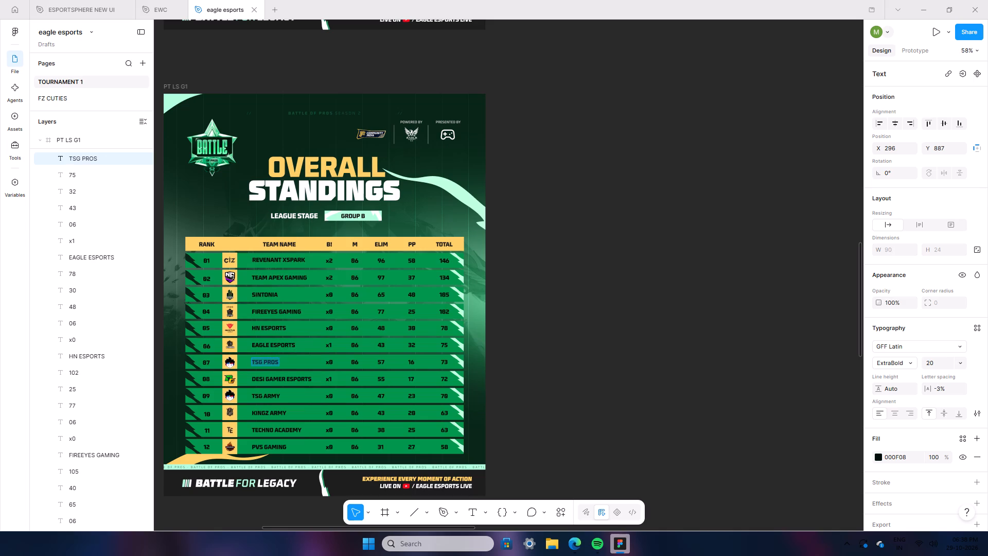
{"action": "type", "text": "NG PROS"}
Replace the team names at ranks 08 and 09 of the Group B standings with THE W SQUAD and S8UL ESPORTS.
{"action": "triple_click", "coordinate": [281, 377]}
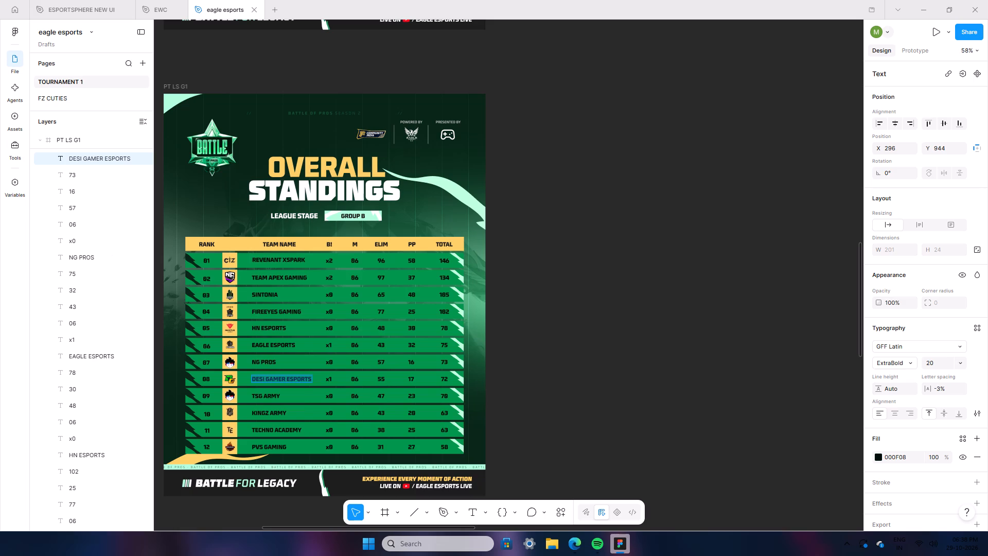
{"action": "type", "text": "WS"}
{"action": "key", "text": "BackSpace"}
{"action": "key", "text": "BackSpace"}
{"action": "key", "text": "BackSpace"}
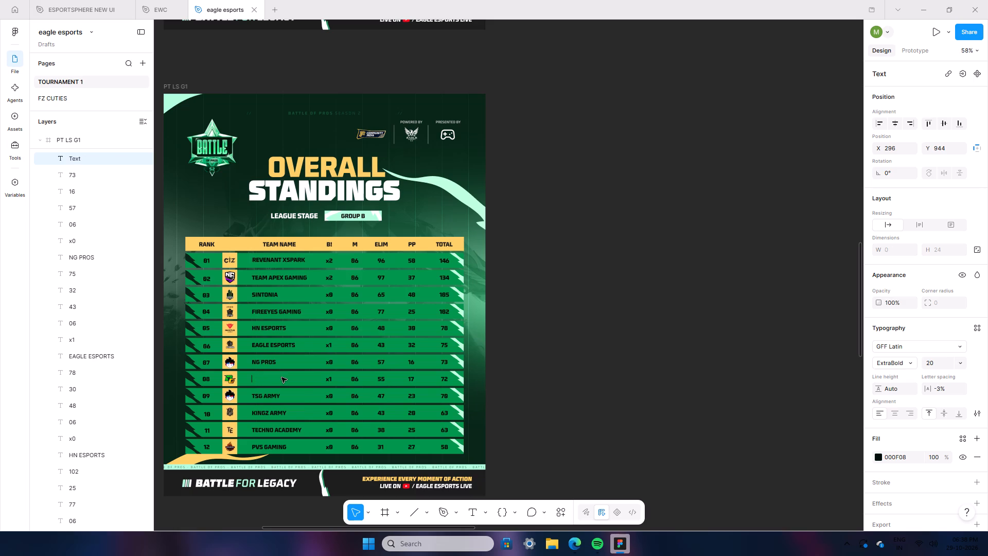
{"action": "type", "text": "THW"}
{"action": "key", "text": "space"}
{"action": "key", "text": "BackSpace"}
{"action": "key", "text": "BackSpace"}
{"action": "type", "text": "E W SQUAD"}
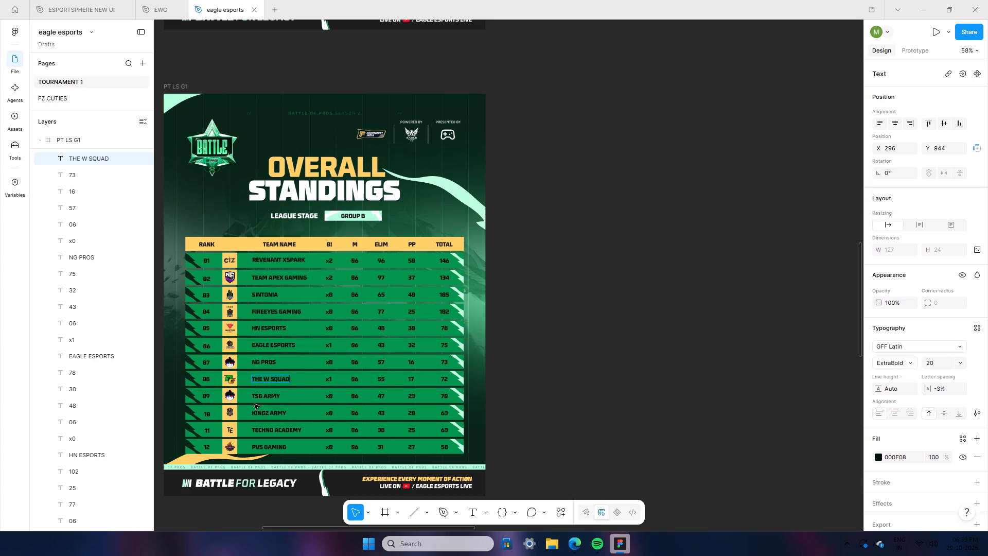
{"action": "triple_click", "coordinate": [262, 396]}
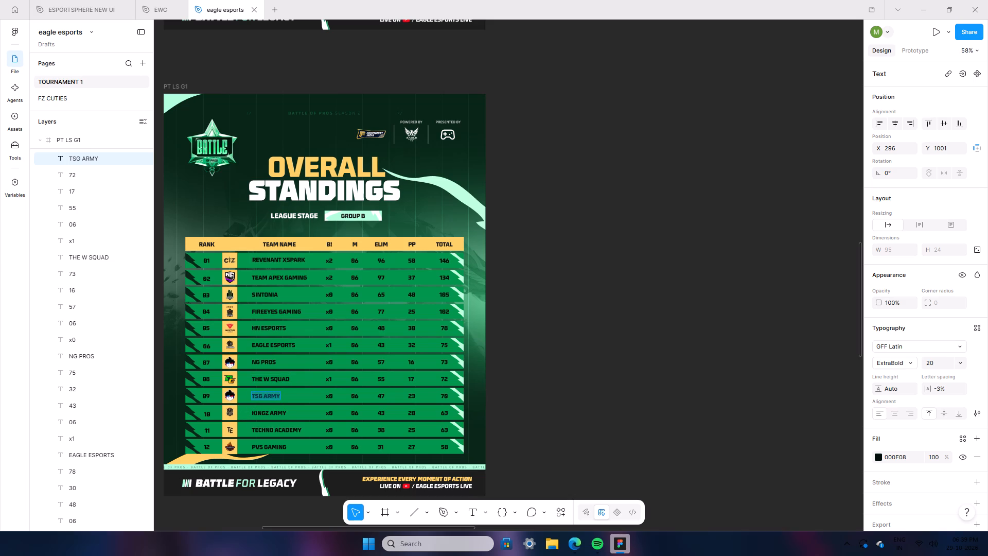
{"action": "type", "text": "S8UL ESPORTS"}
Replace the team names at ranks 10 to 12 of the Group B standings with IQOO OGXELITE, IMMORTAL and AURA GAMING.
{"action": "triple_click", "coordinate": [278, 409]}
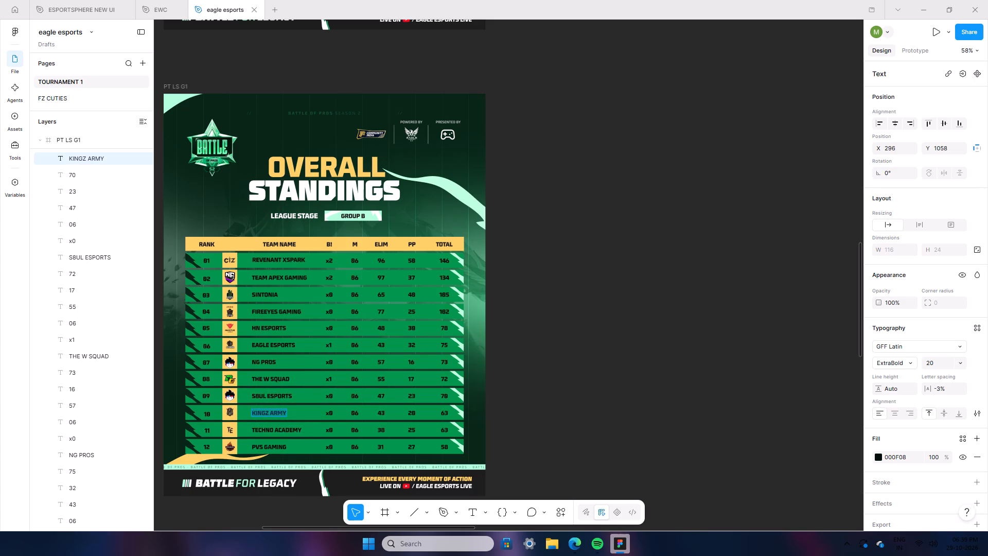
{"action": "type", "text": "IQOO OGXELITE"}
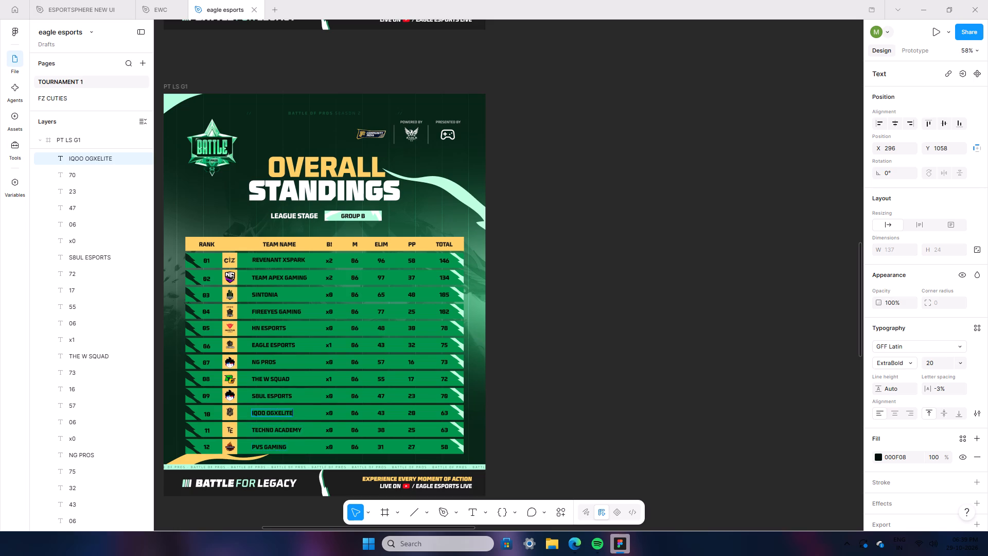
{"action": "triple_click", "coordinate": [283, 431]}
{"action": "left_click", "coordinate": [283, 431]}
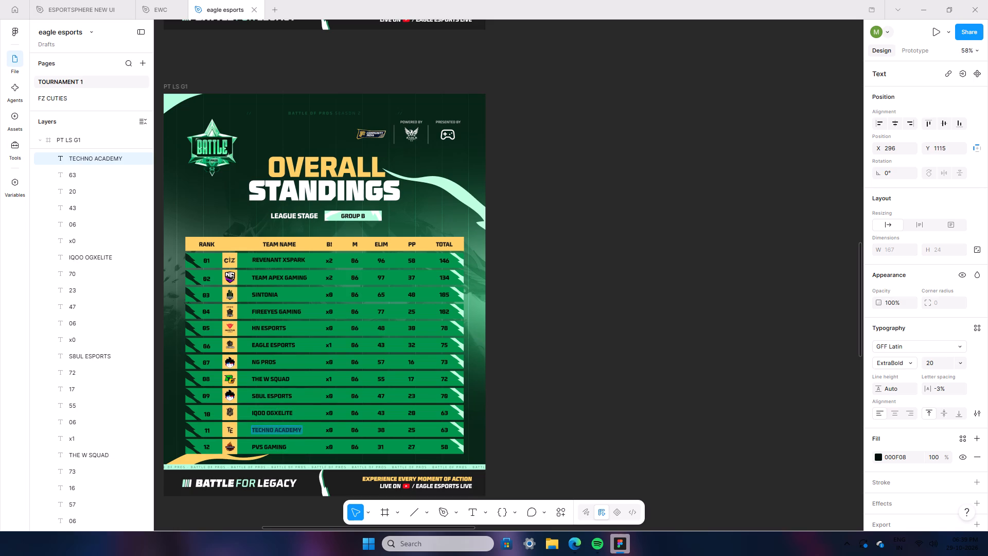
{"action": "key", "text": "u"}
{"action": "key", "text": "BackSpace"}
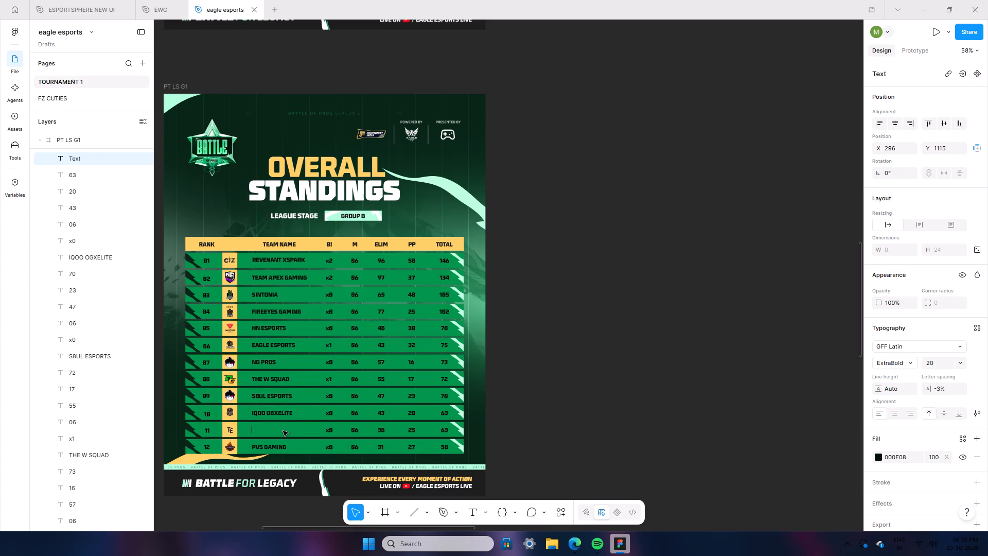
{"action": "type", "text": "IMMORTAL"}
{"action": "triple_click", "coordinate": [278, 448]}
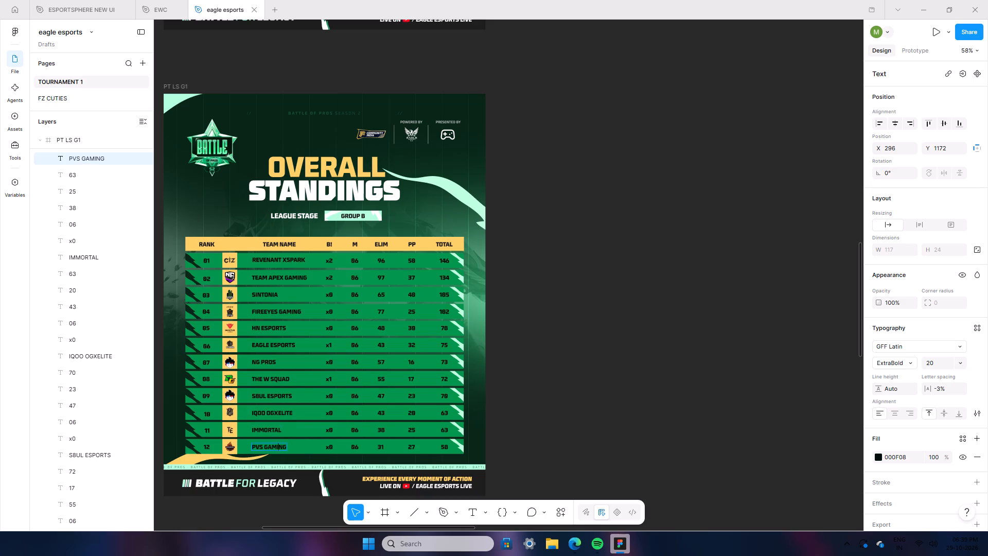
{"action": "type", "text": "AURA GAMING"}
{"action": "double_click", "coordinate": [483, 431]}
Examine the Group B standings against the team logos on the LEAGUE STAGE G2 poster and thumbnail.
{"action": "scroll", "coordinate": [428, 441], "scroll_direction": "down", "scroll_amount": 5, "text": "ctrl"}
{"action": "scroll", "coordinate": [423, 444], "scroll_direction": "down", "scroll_amount": 3}
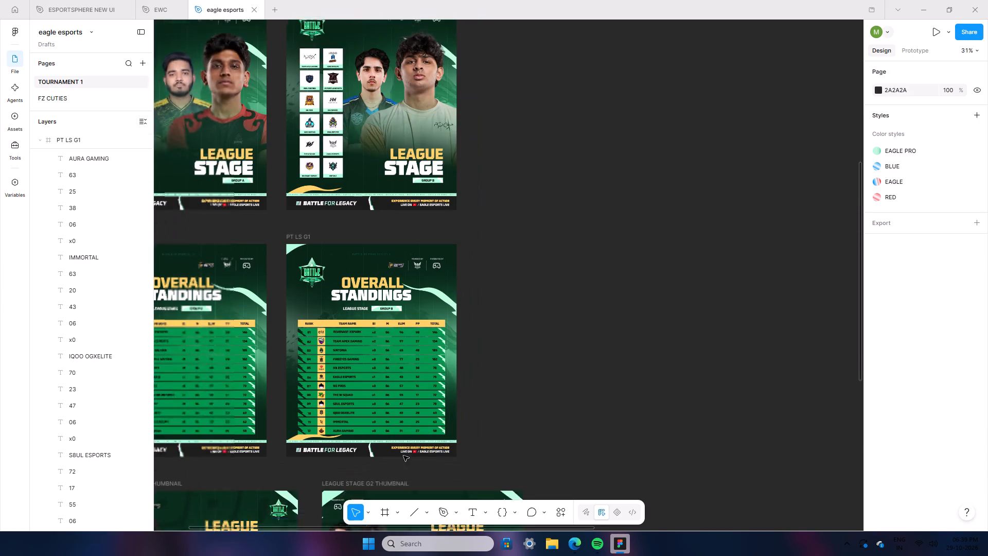
{"action": "scroll", "coordinate": [403, 456], "scroll_direction": "down", "scroll_amount": 5}
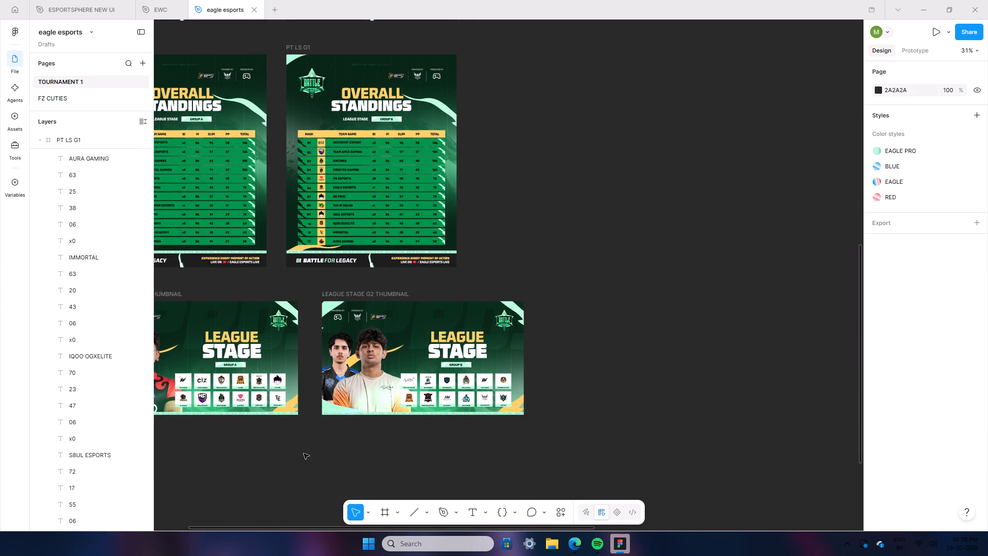
{"action": "scroll", "coordinate": [305, 454], "scroll_direction": "up", "scroll_amount": 5, "text": "ctrl"}
{"action": "scroll", "coordinate": [435, 433], "scroll_direction": "up", "scroll_amount": 7}
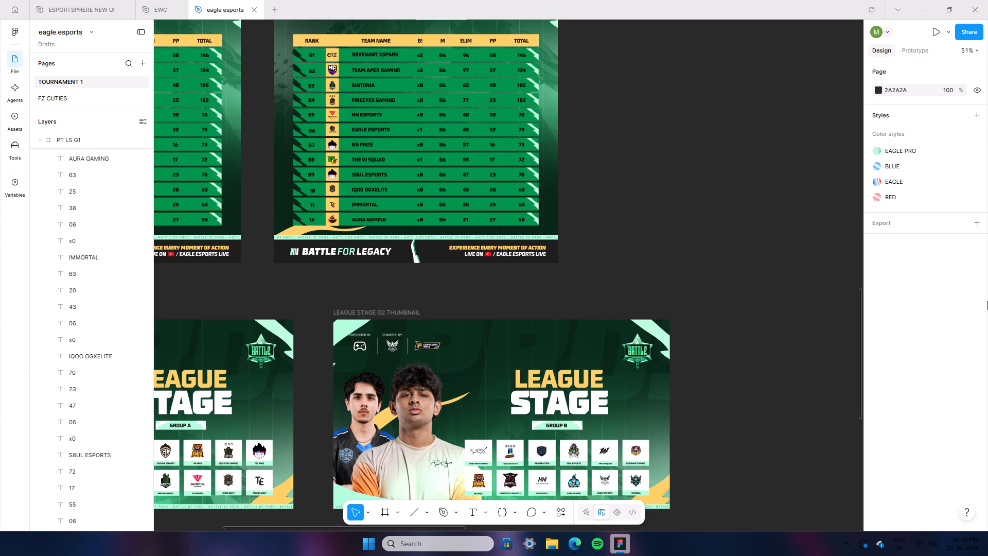
{"action": "scroll", "coordinate": [564, 76], "scroll_direction": "up", "scroll_amount": 12}
{"action": "scroll", "coordinate": [564, 76], "scroll_direction": "down", "scroll_amount": 2}
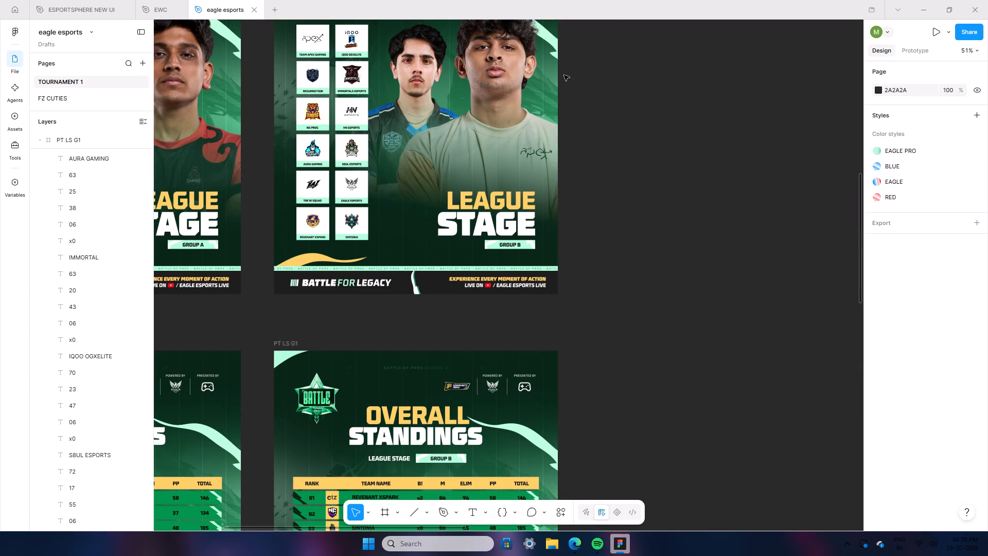
{"action": "scroll", "coordinate": [431, 280], "scroll_direction": "down", "scroll_amount": 4, "text": "ctrl"}
{"action": "scroll", "coordinate": [416, 303], "scroll_direction": "down", "scroll_amount": 3}
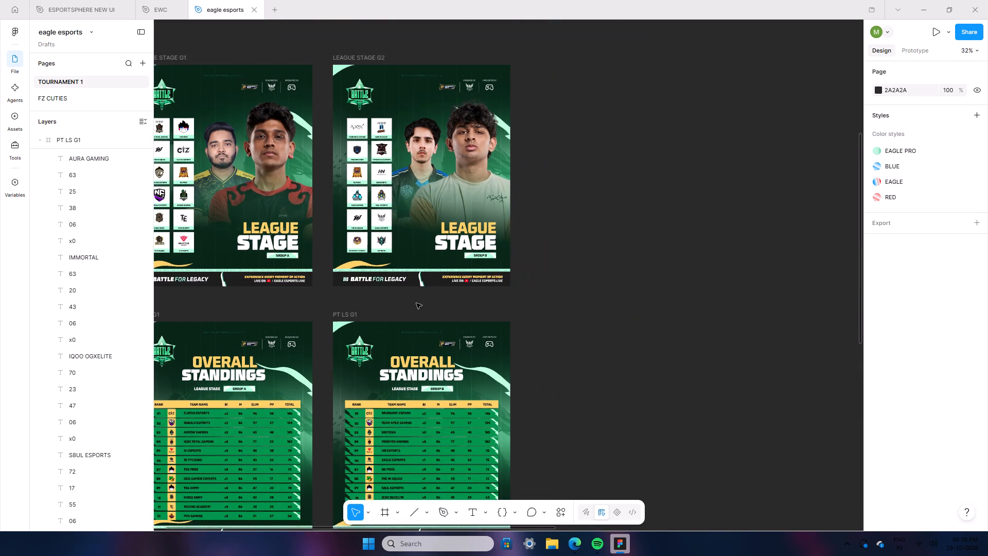
Copy the REVENANT XSPARK logo from the LEAGUE STAGE G2 poster and paste its properties onto the rank 01 logo in the Group B standings.
{"action": "scroll", "coordinate": [416, 303], "scroll_direction": "down", "scroll_amount": 5}
{"action": "left_click", "coordinate": [359, 102]}
{"action": "double_click", "coordinate": [359, 102]}
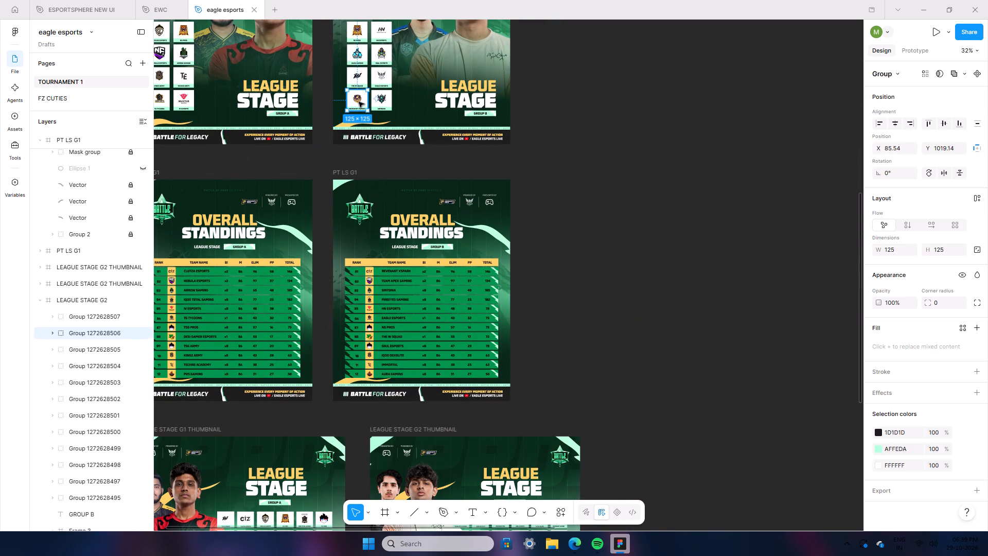
{"action": "right_click", "coordinate": [359, 102]}
{"action": "left_click", "coordinate": [372, 114]}
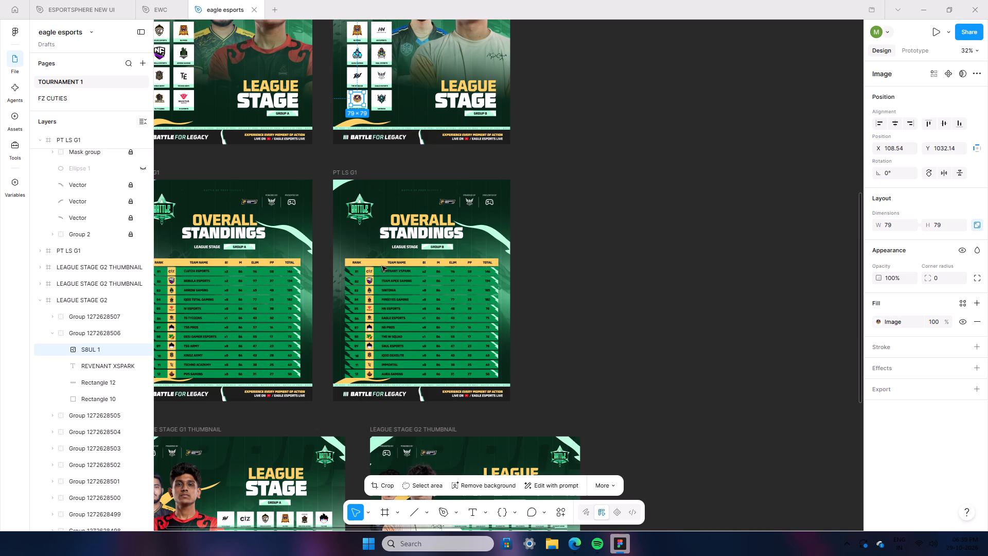
{"action": "left_click", "coordinate": [368, 269]}
{"action": "right_click", "coordinate": [368, 269]}
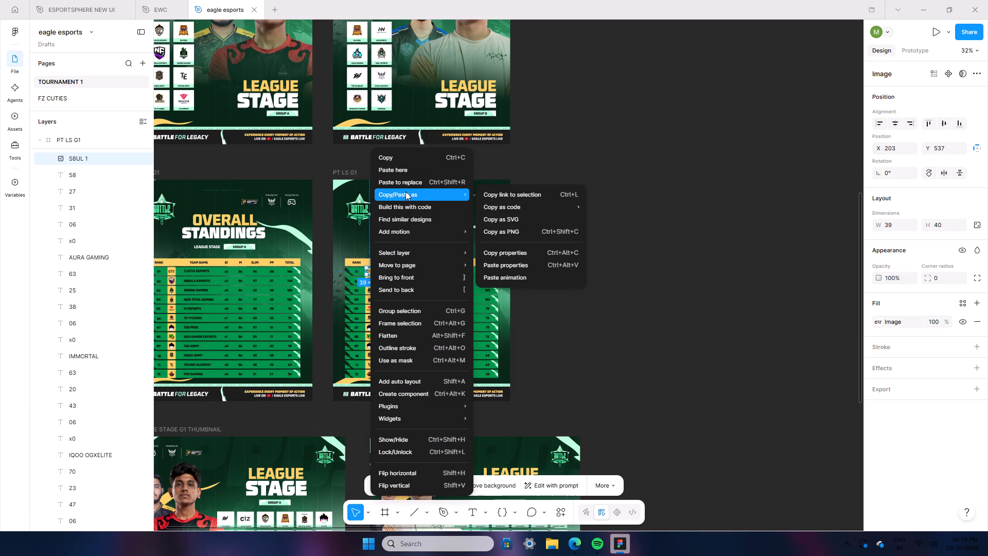
{"action": "left_click", "coordinate": [517, 263]}
{"action": "left_click", "coordinate": [555, 263]}
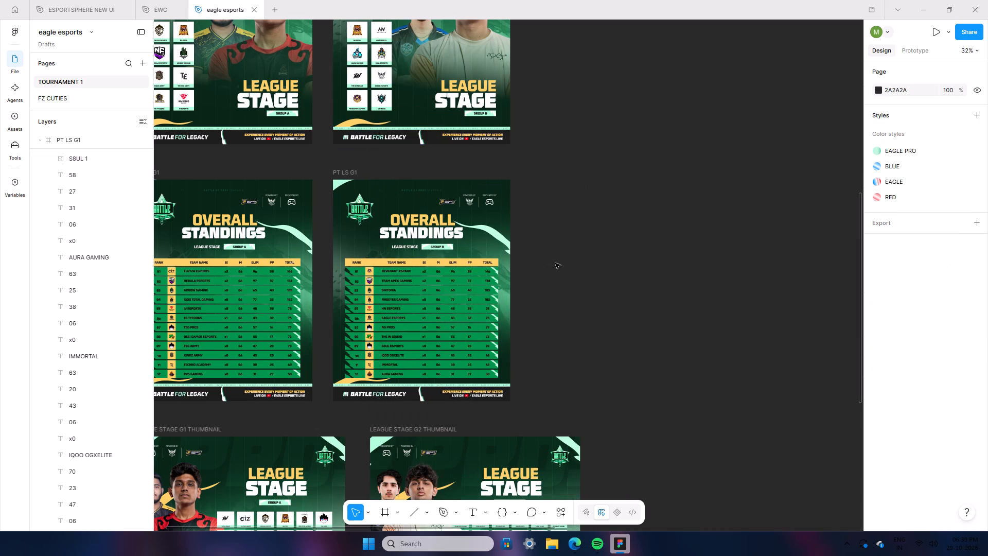
Copy the TEAM APEX GAMING logo from the LEAGUE STAGE G2 poster and paste its properties onto the rank 02 logo.
{"action": "scroll", "coordinate": [409, 213], "scroll_direction": "up", "scroll_amount": 3}
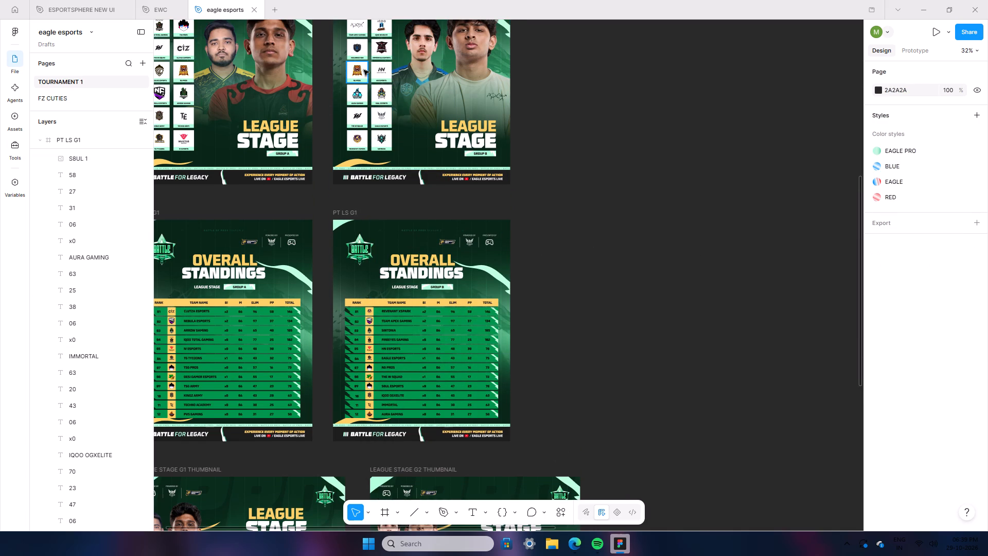
{"action": "double_click", "coordinate": [362, 27]}
{"action": "right_click", "coordinate": [361, 27]}
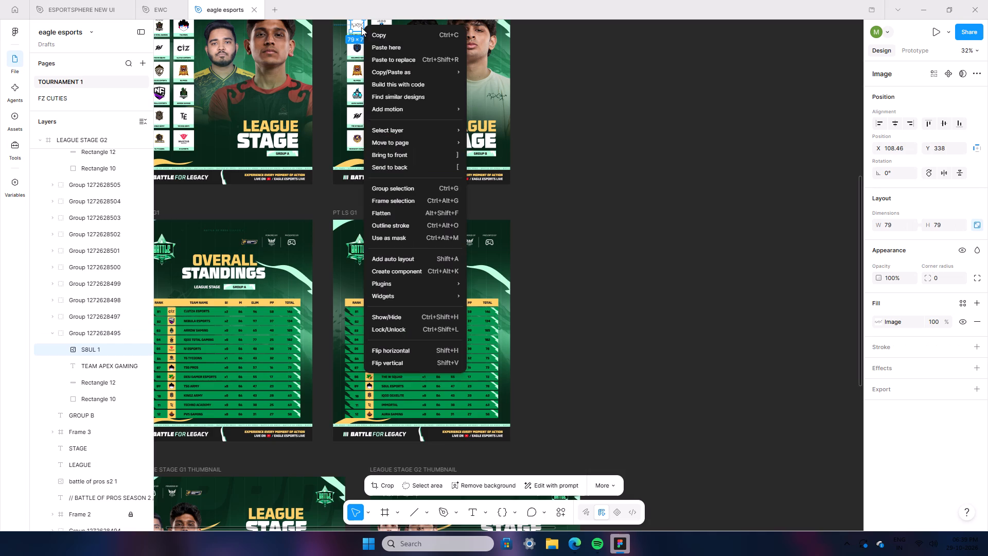
{"action": "left_click", "coordinate": [391, 36]}
{"action": "left_click", "coordinate": [370, 319]}
{"action": "right_click", "coordinate": [370, 319]}
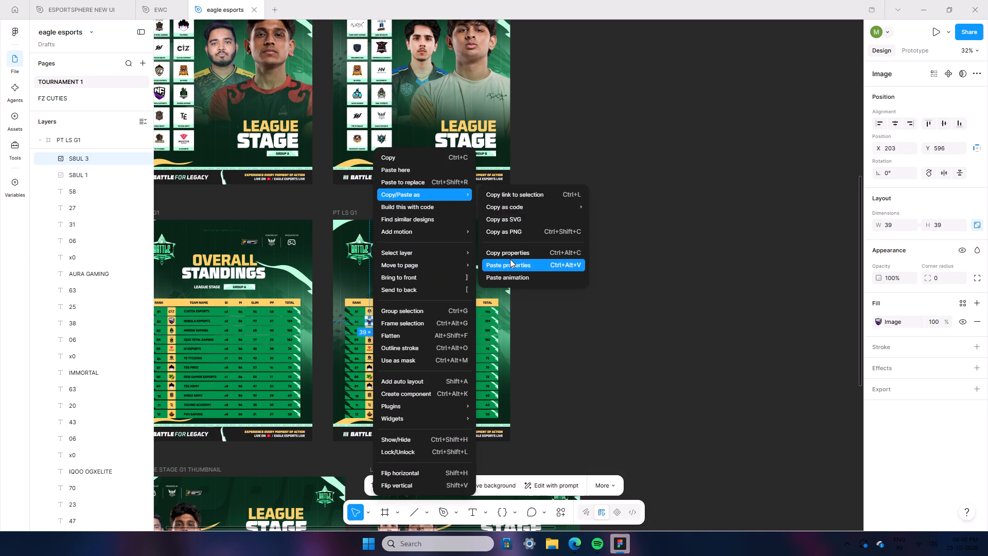
{"action": "left_click", "coordinate": [510, 259]}
{"action": "left_click", "coordinate": [558, 293]}
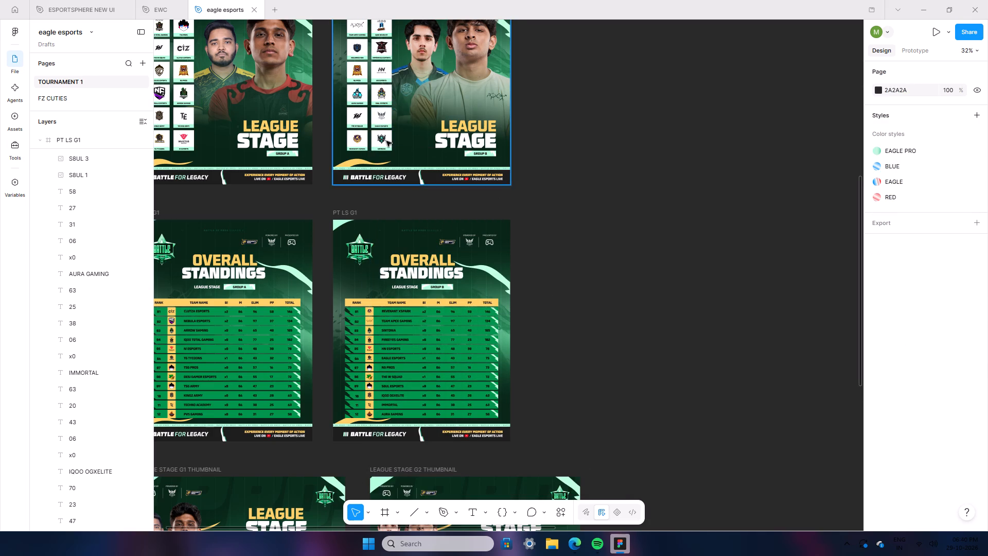
Copy the SINTONIA logo from the LEAGUE STAGE G2 poster and paste its properties onto the rank 03 logo.
{"action": "double_click", "coordinate": [385, 140]}
{"action": "right_click", "coordinate": [385, 140]}
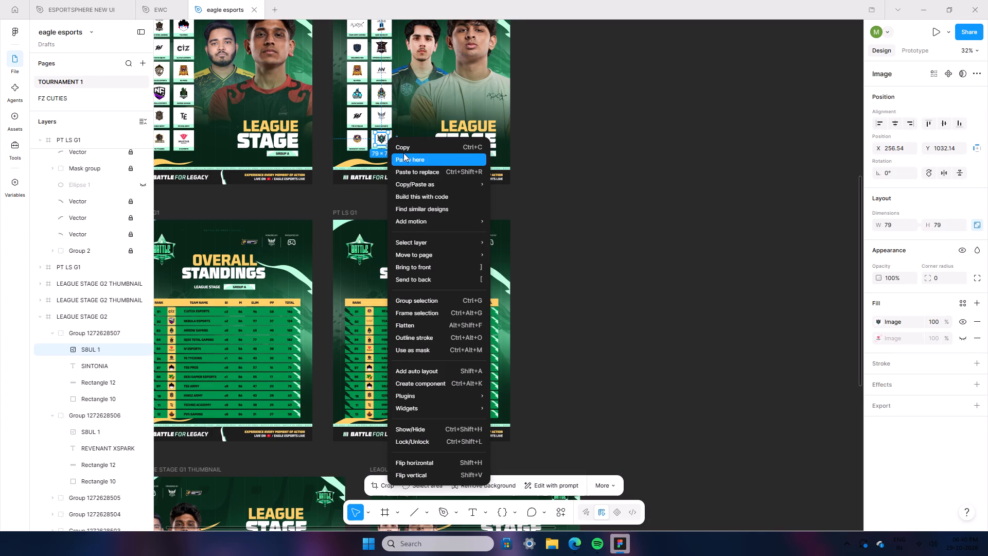
{"action": "left_click", "coordinate": [403, 151]}
{"action": "left_click", "coordinate": [368, 334]}
{"action": "right_click", "coordinate": [368, 334]}
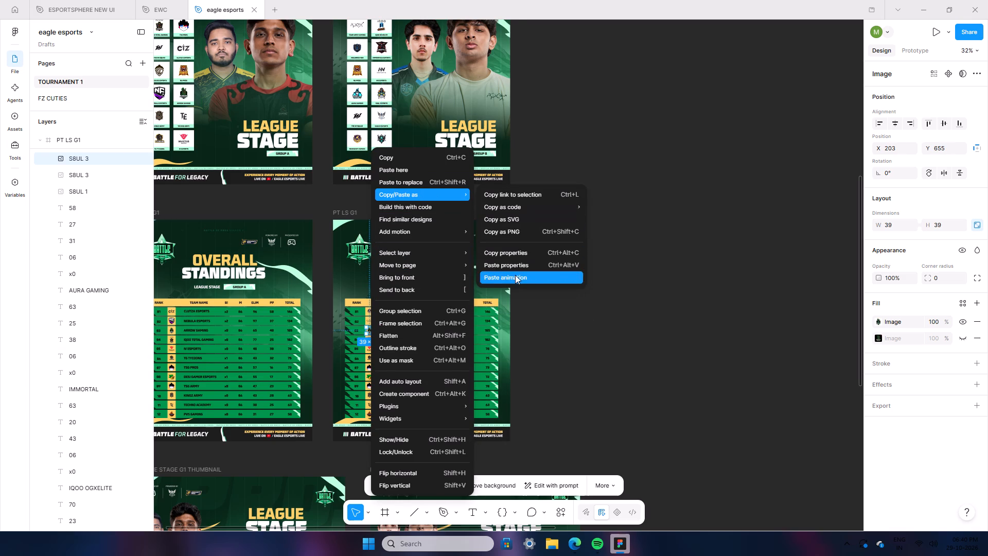
{"action": "left_click", "coordinate": [514, 268]}
{"action": "double_click", "coordinate": [555, 314]}
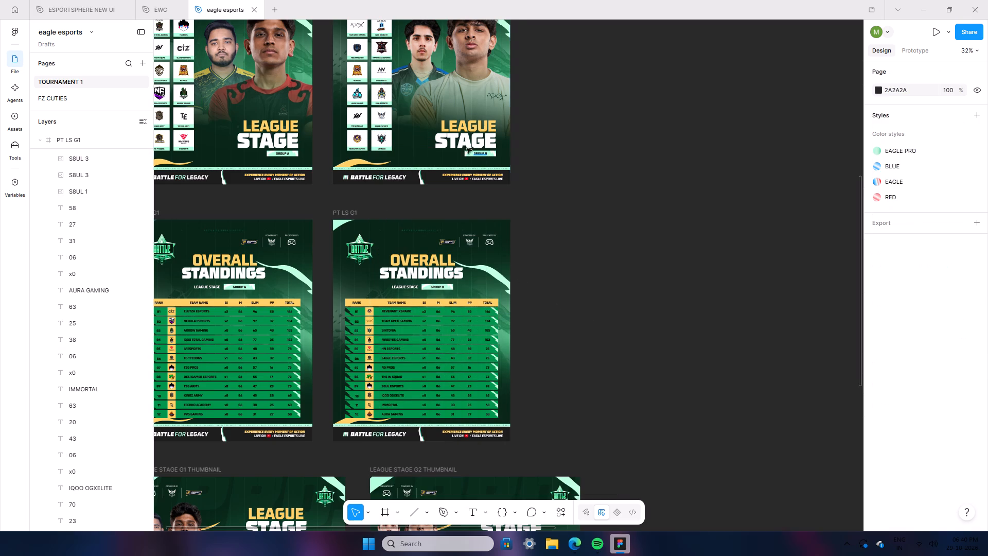
Replace the rank 04 logo's image fill in the Group B standings with the FIREEYE GAMING file from Downloads, scaled to Fit.
{"action": "left_click", "coordinate": [366, 339]}
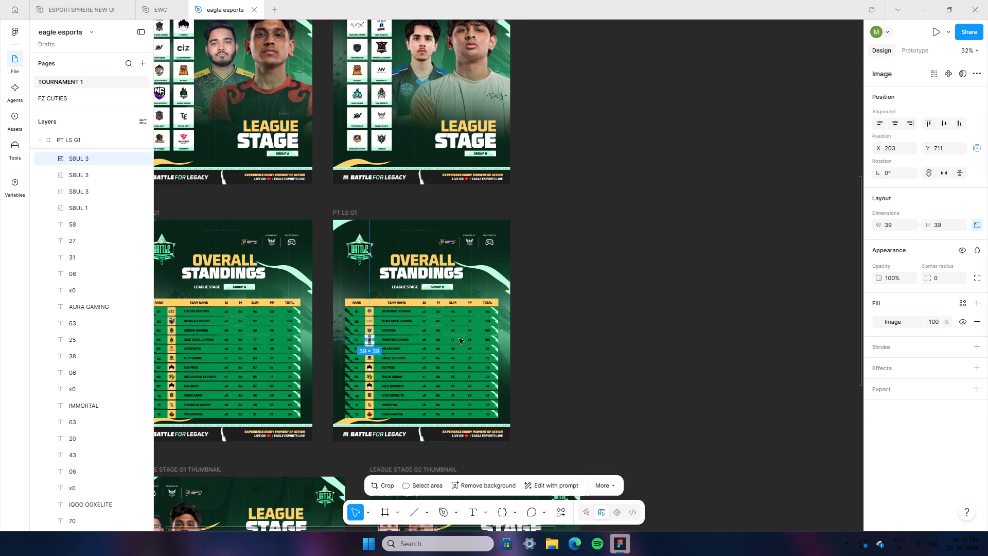
{"action": "left_click", "coordinate": [891, 318]}
{"action": "double_click", "coordinate": [816, 329]}
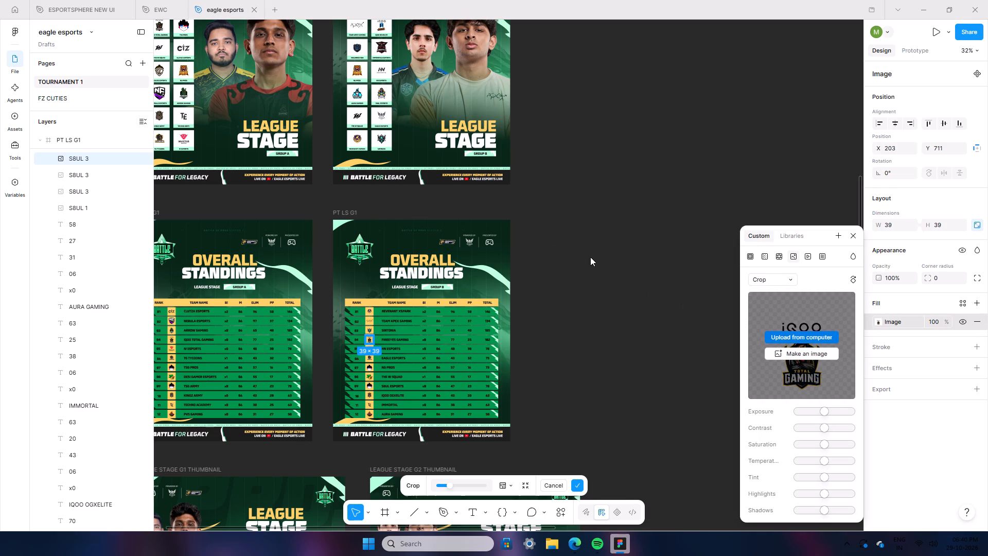
{"action": "double_click", "coordinate": [270, 157]}
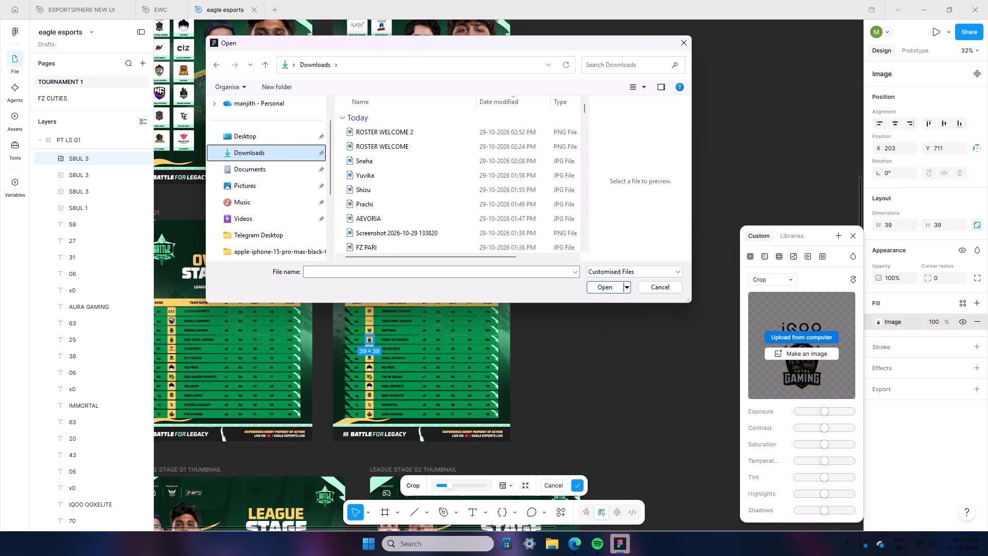
{"action": "left_click", "coordinate": [608, 67]}
{"action": "type", "text": "FIE"}
{"action": "key", "text": "BackSpace"}
{"action": "type", "text": "REE"}
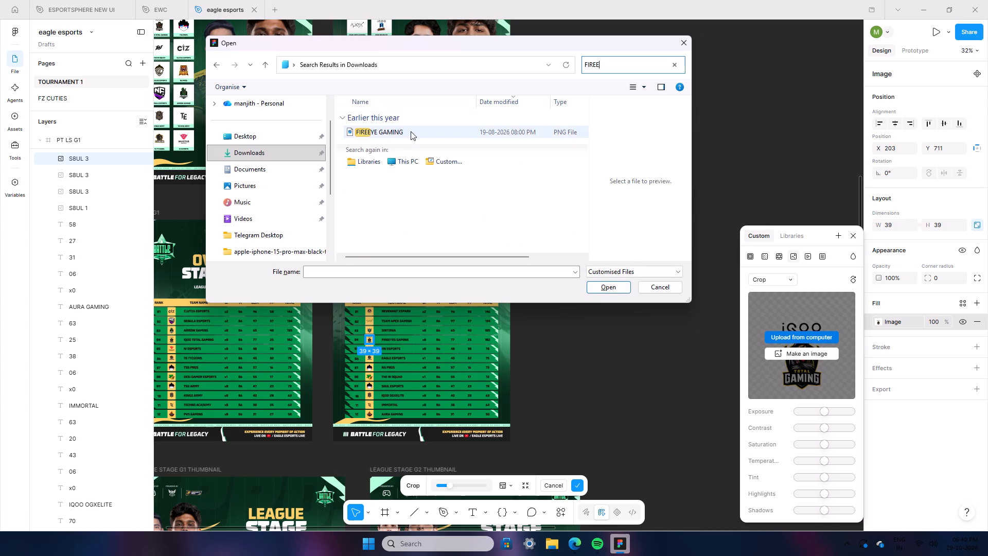
{"action": "double_click", "coordinate": [411, 131]}
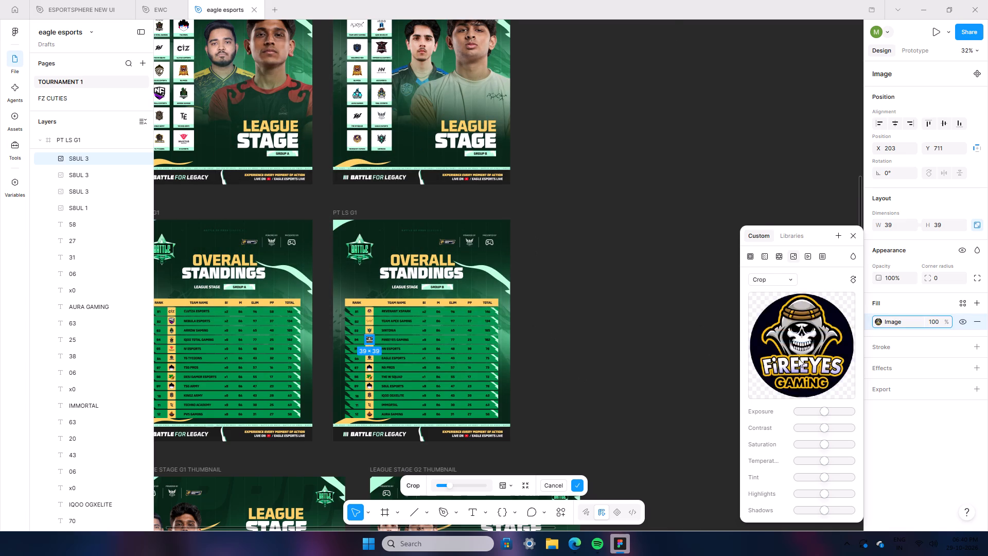
{"action": "left_click", "coordinate": [771, 280]}
{"action": "left_click", "coordinate": [768, 272]}
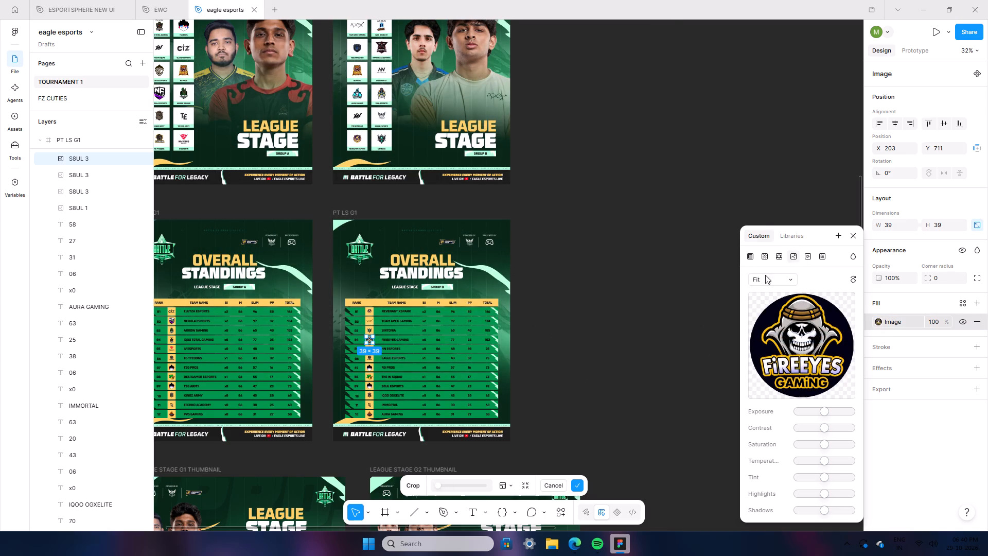
{"action": "double_click", "coordinate": [664, 371]}
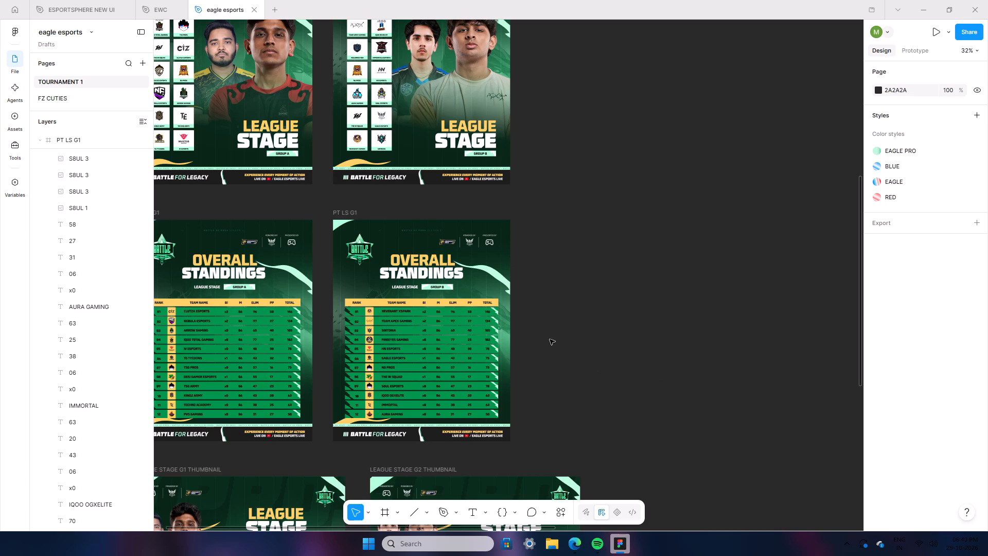
Copy the HN ESPORTS logo from the LEAGUE STAGE G2 poster and paste its properties onto the rank 05 logo.
{"action": "double_click", "coordinate": [379, 75]}
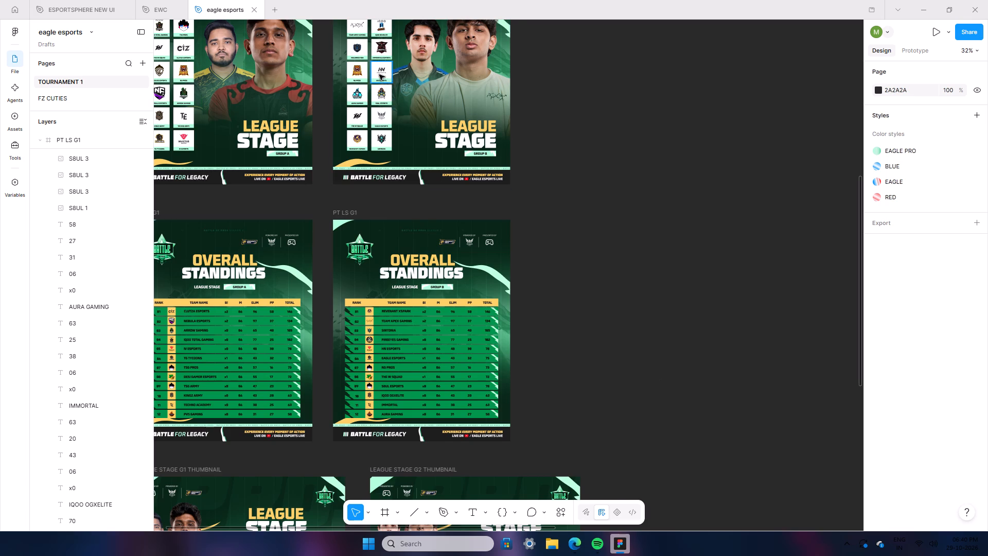
{"action": "right_click", "coordinate": [379, 75]}
{"action": "left_click", "coordinate": [404, 88]}
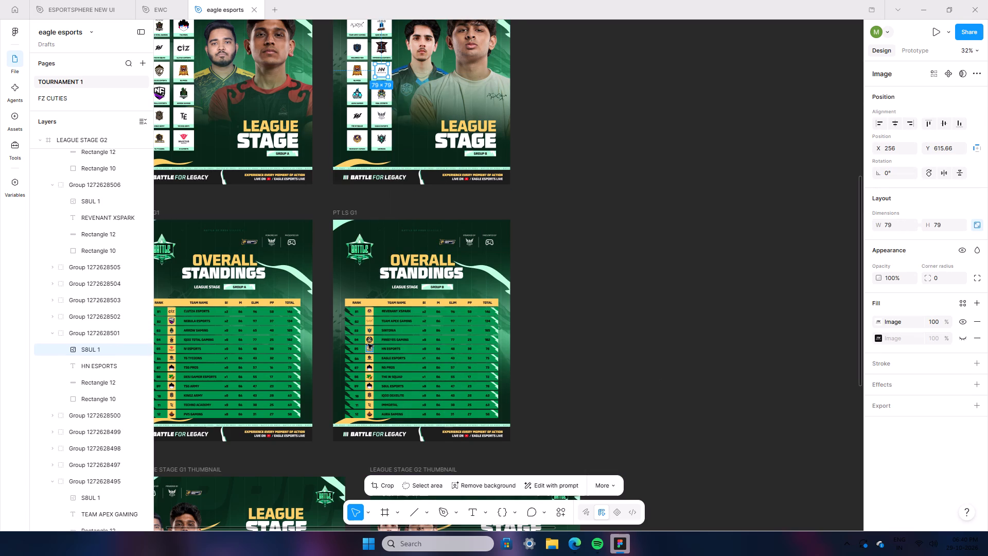
{"action": "left_click", "coordinate": [368, 345]}
{"action": "right_click", "coordinate": [368, 345]}
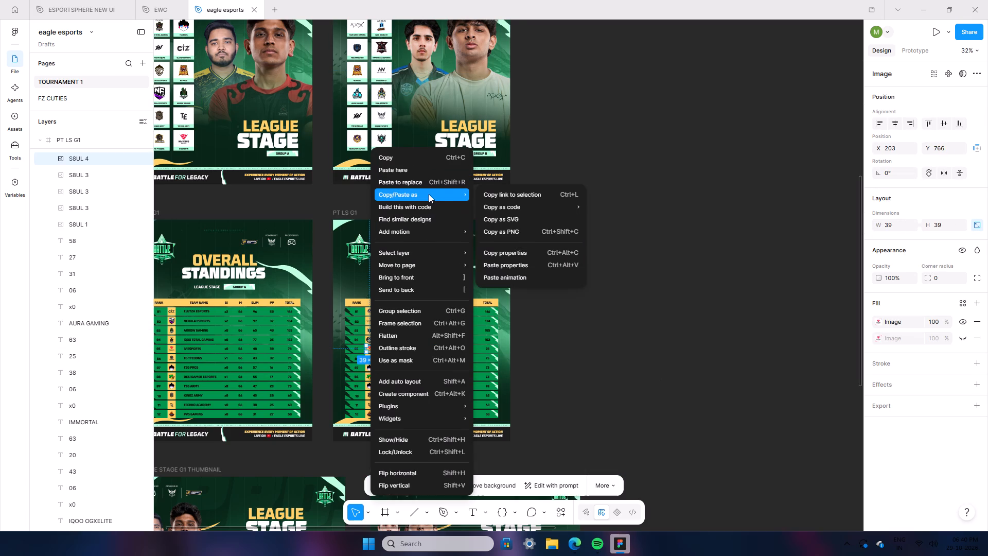
{"action": "left_click", "coordinate": [511, 259]}
{"action": "left_click", "coordinate": [582, 289]}
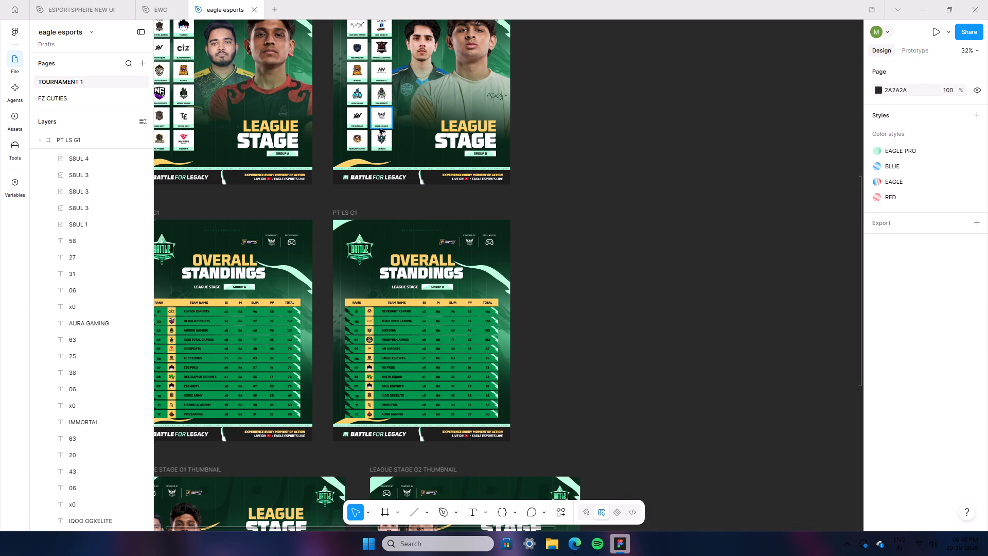
Copy the EAGLE ESPORTS logo from the lower, logo-only LEAGUE STAGE G2 thumbnail and paste its properties onto the rank 06 logo.
{"action": "scroll", "coordinate": [170, 44], "scroll_direction": "up", "scroll_amount": 2}
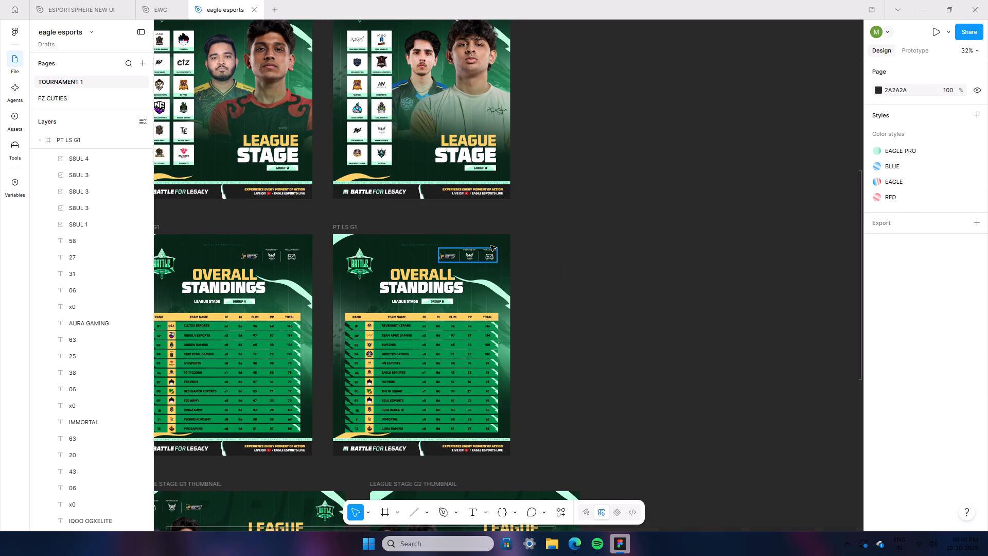
{"action": "scroll", "coordinate": [386, 441], "scroll_direction": "down", "scroll_amount": 6}
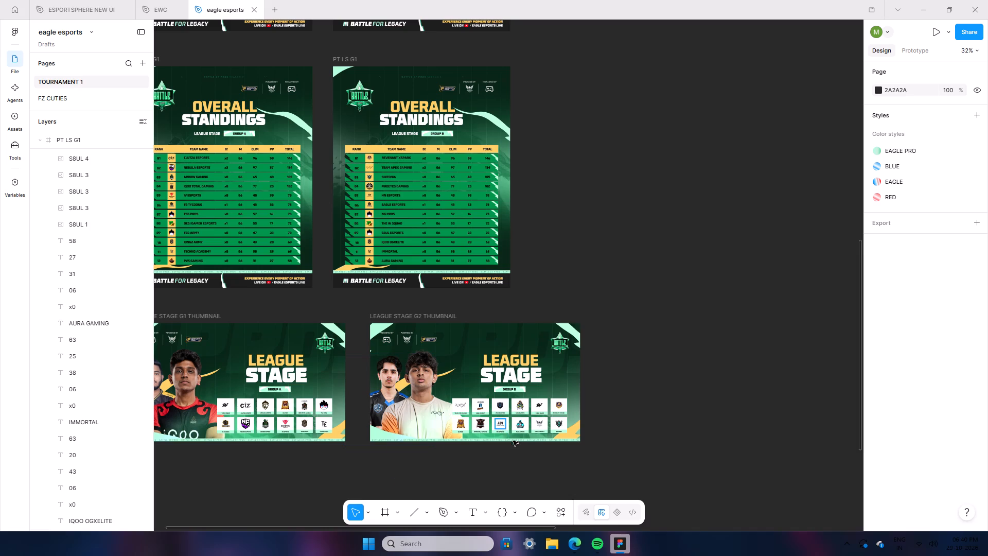
{"action": "scroll", "coordinate": [557, 429], "scroll_direction": "down", "scroll_amount": 13}
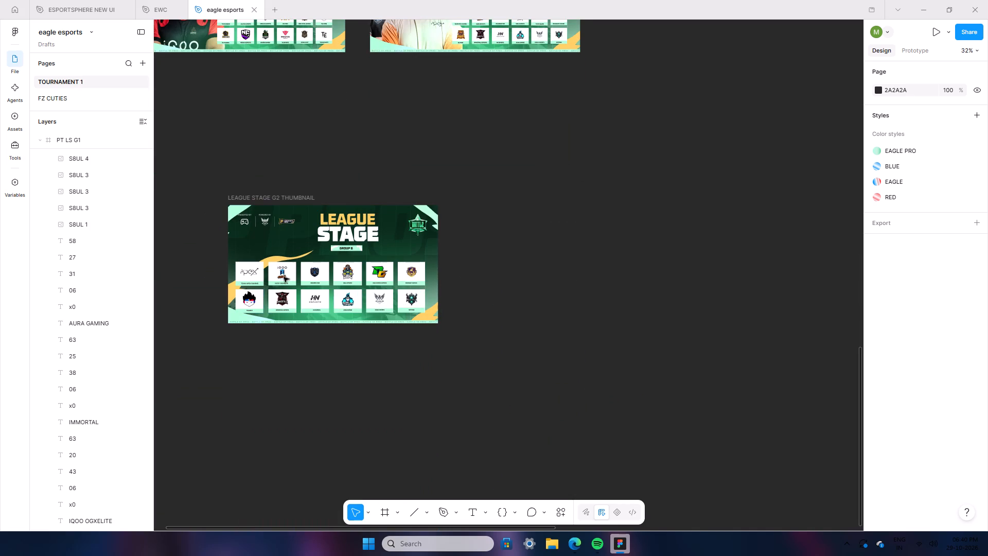
{"action": "left_click", "coordinate": [385, 302]}
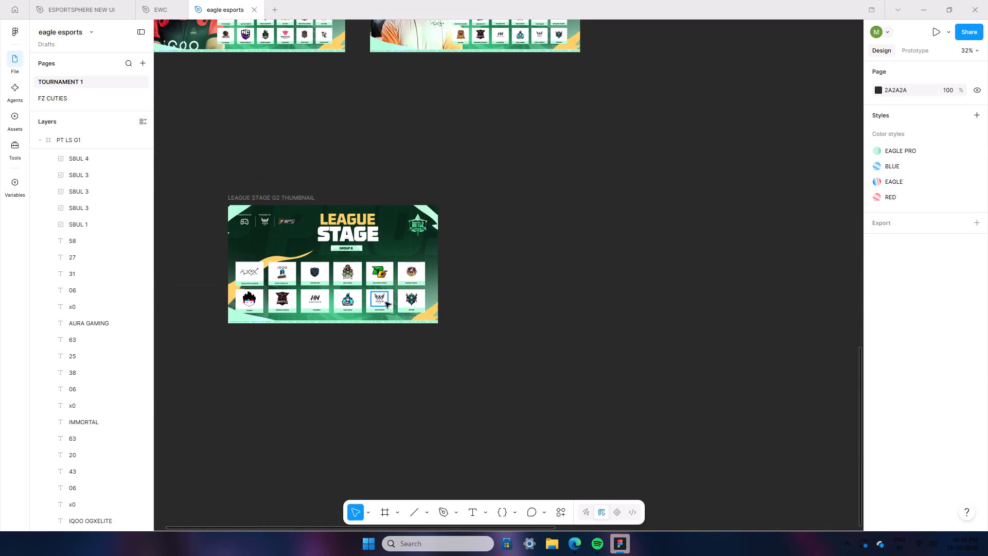
{"action": "right_click", "coordinate": [385, 302]}
{"action": "left_click", "coordinate": [432, 163]}
{"action": "scroll", "coordinate": [528, 255], "scroll_direction": "up", "scroll_amount": 2}
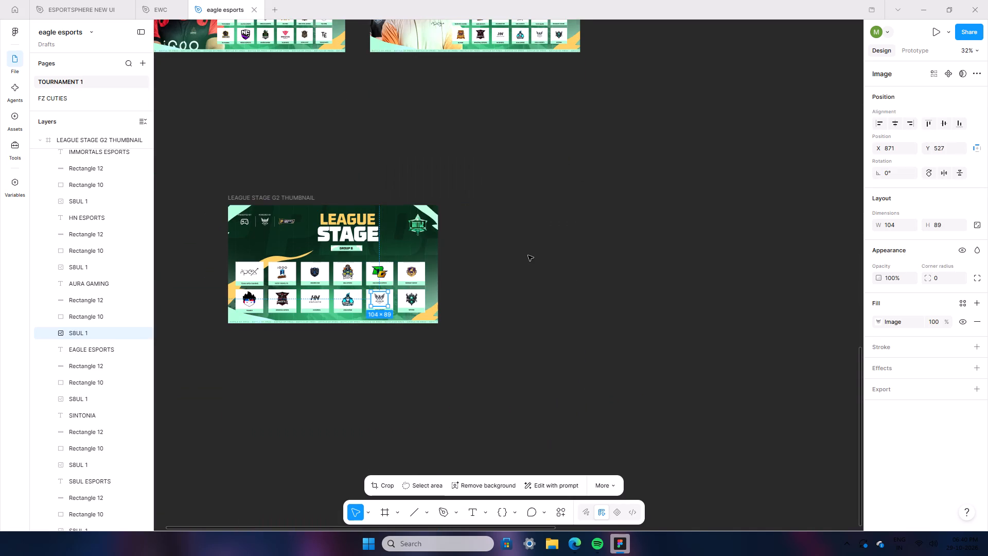
{"action": "scroll", "coordinate": [528, 255], "scroll_direction": "up", "scroll_amount": 10}
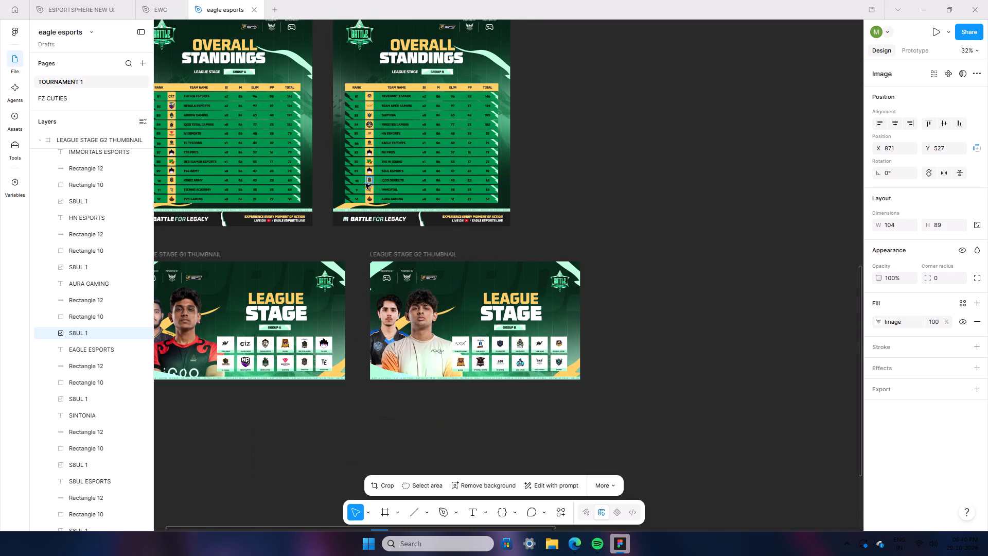
{"action": "left_click", "coordinate": [371, 144]}
{"action": "right_click", "coordinate": [371, 144]}
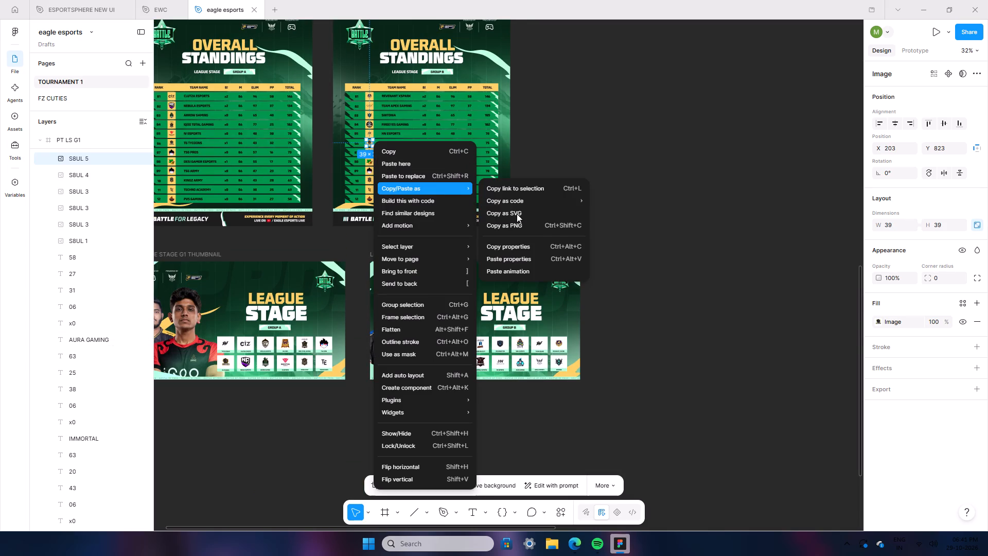
{"action": "left_click", "coordinate": [527, 254]}
{"action": "left_click", "coordinate": [532, 193]}
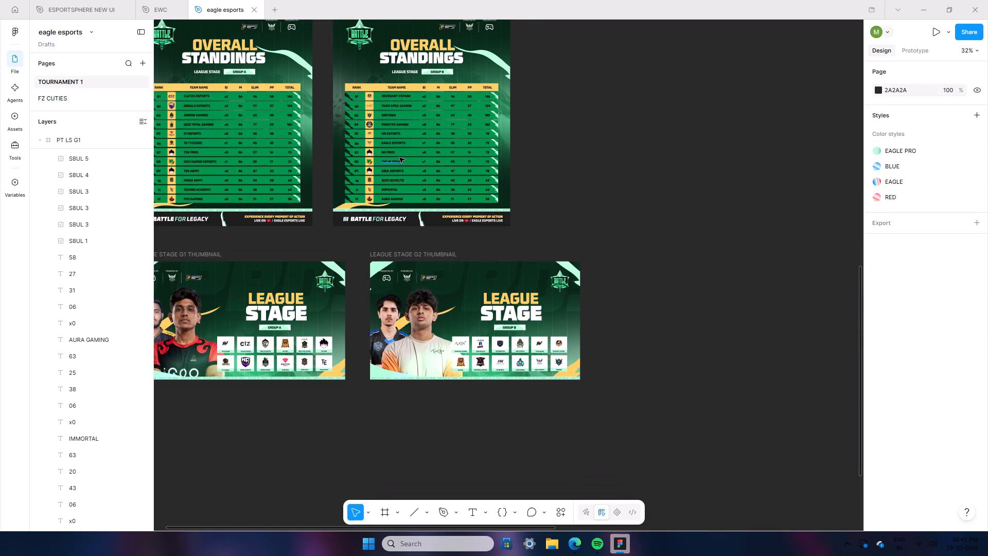
Copy the NG PROS logo from the LEAGUE STAGE G2 poster and paste its properties onto the rank 07 logo.
{"action": "scroll", "coordinate": [418, 171], "scroll_direction": "up", "scroll_amount": 5}
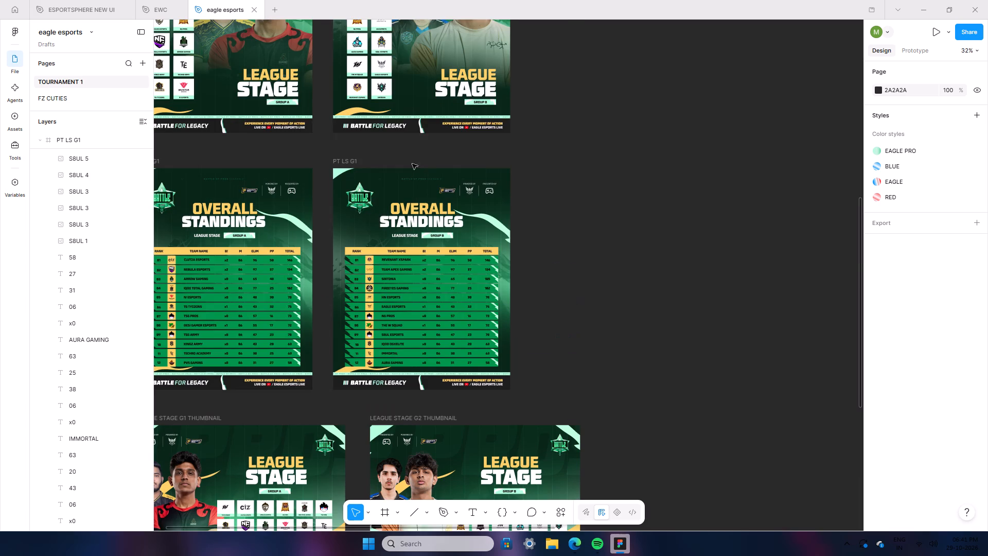
{"action": "scroll", "coordinate": [382, 83], "scroll_direction": "up", "scroll_amount": 3}
{"action": "double_click", "coordinate": [361, 38]}
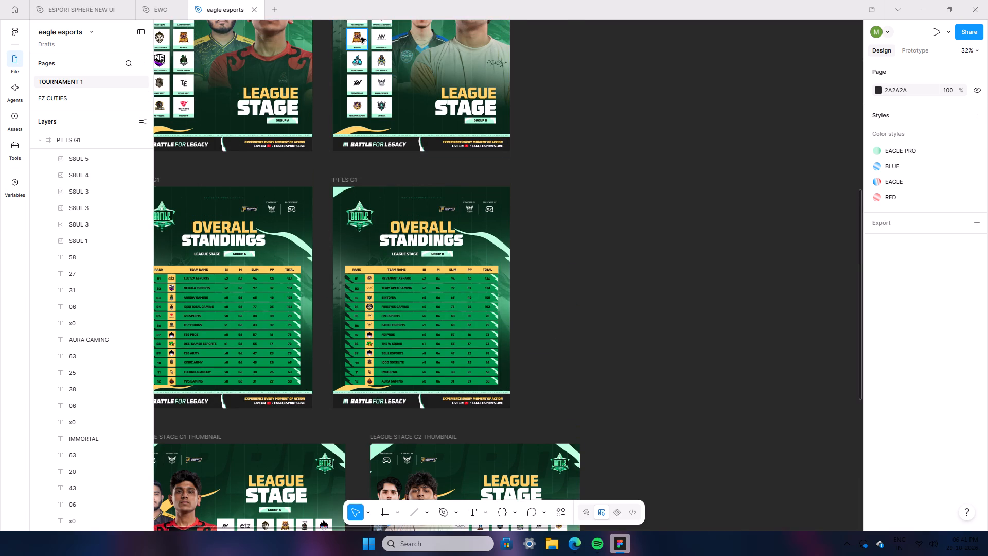
{"action": "right_click", "coordinate": [361, 37]}
{"action": "left_click", "coordinate": [389, 46]}
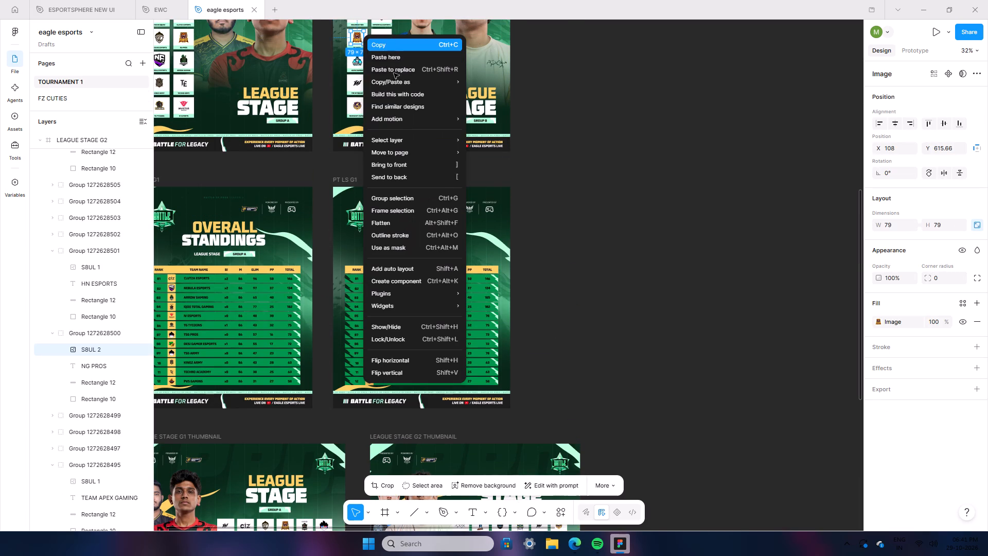
{"action": "left_click", "coordinate": [368, 334]}
{"action": "right_click", "coordinate": [368, 334]}
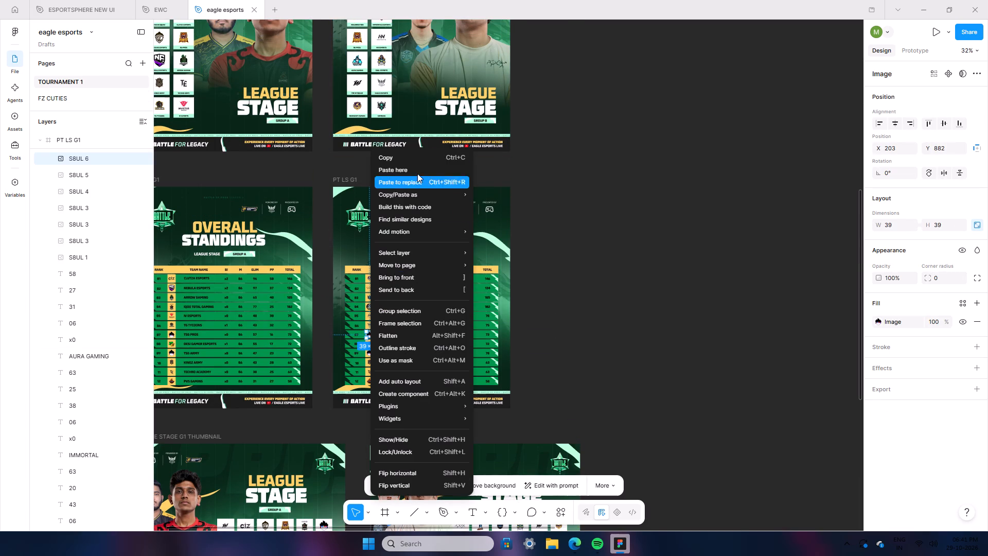
{"action": "left_click", "coordinate": [522, 265]}
{"action": "left_click", "coordinate": [571, 326]}
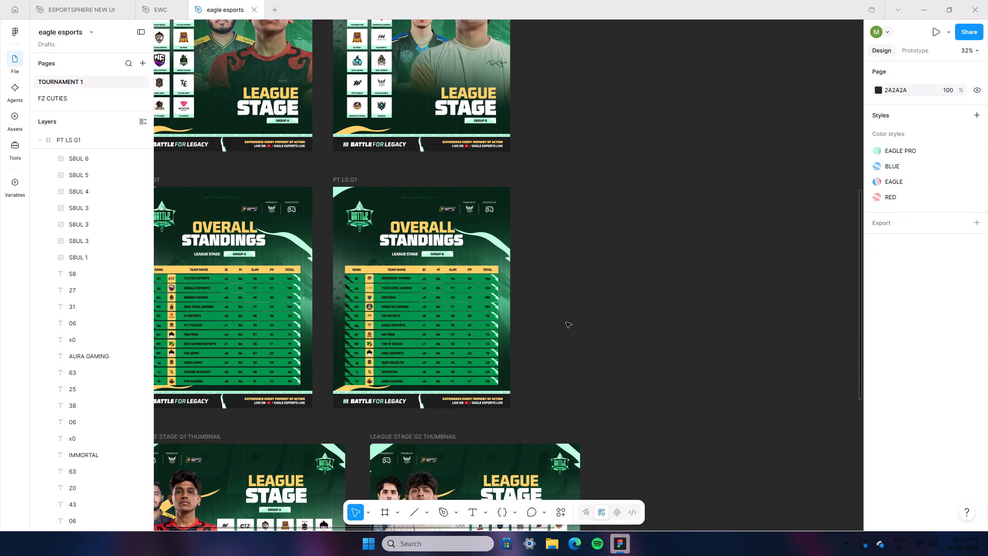
Copy THE W SQUAD logo from the LEAGUE STAGE G2 poster and paste its properties onto the rank 08 logo.
{"action": "double_click", "coordinate": [355, 86]}
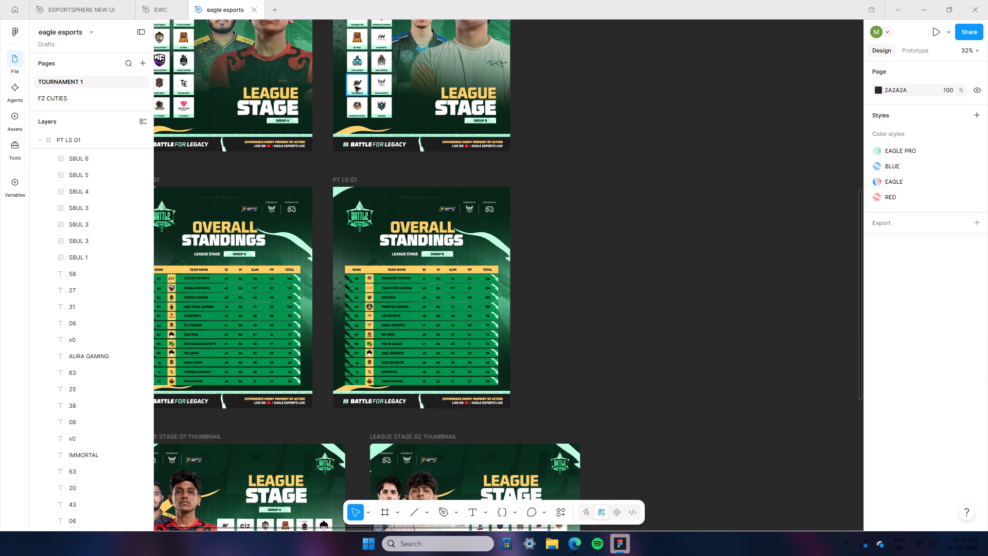
{"action": "right_click", "coordinate": [355, 86]}
{"action": "left_click", "coordinate": [383, 93]}
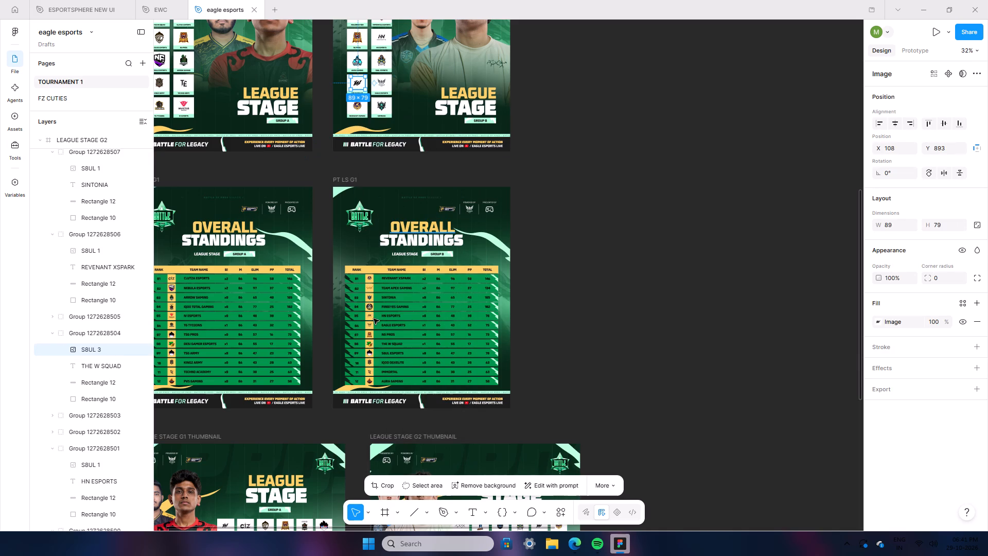
{"action": "left_click", "coordinate": [368, 340]}
{"action": "right_click", "coordinate": [368, 340]}
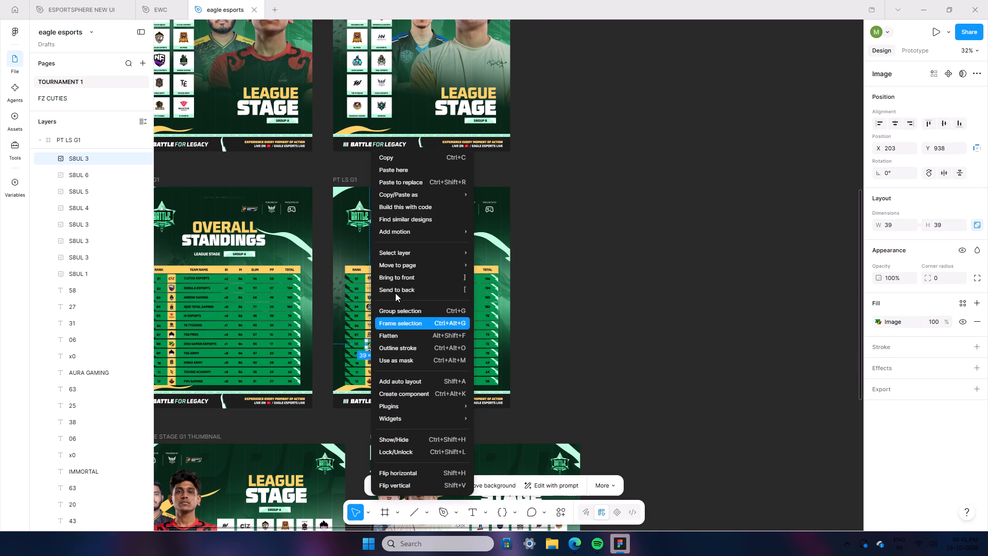
{"action": "left_click", "coordinate": [507, 260]}
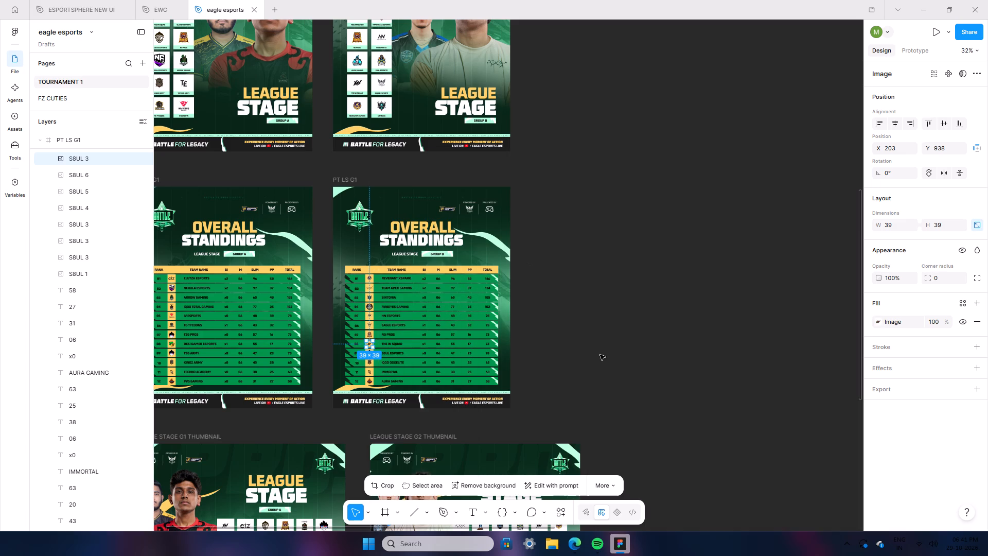
{"action": "left_click", "coordinate": [598, 355]}
Copy the S8UL ESPORTS logo from the LEAGUE STAGE G2 thumbnail with players and paste its properties onto the rank 09 logo.
{"action": "scroll", "coordinate": [361, 48], "scroll_direction": "up", "scroll_amount": 3}
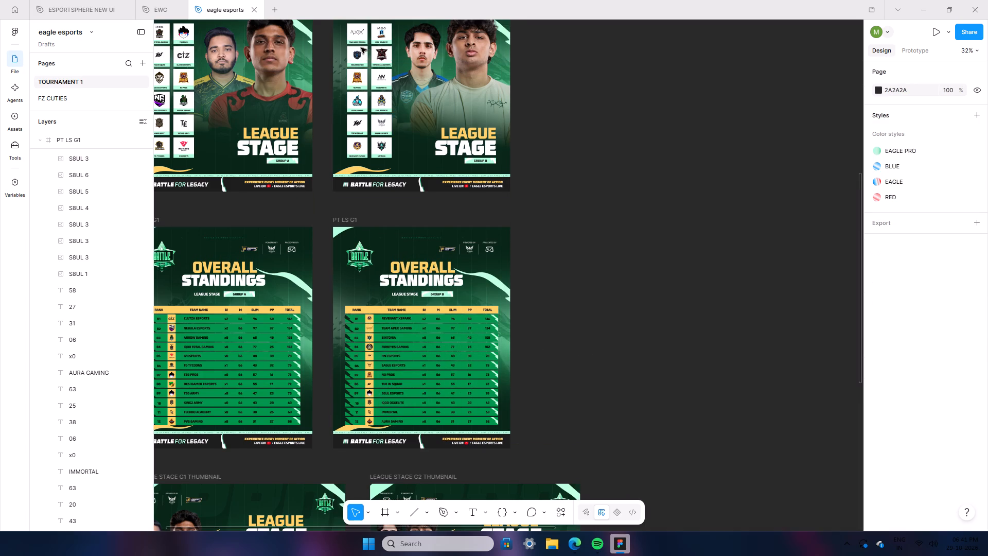
{"action": "scroll", "coordinate": [401, 256], "scroll_direction": "down", "scroll_amount": 8}
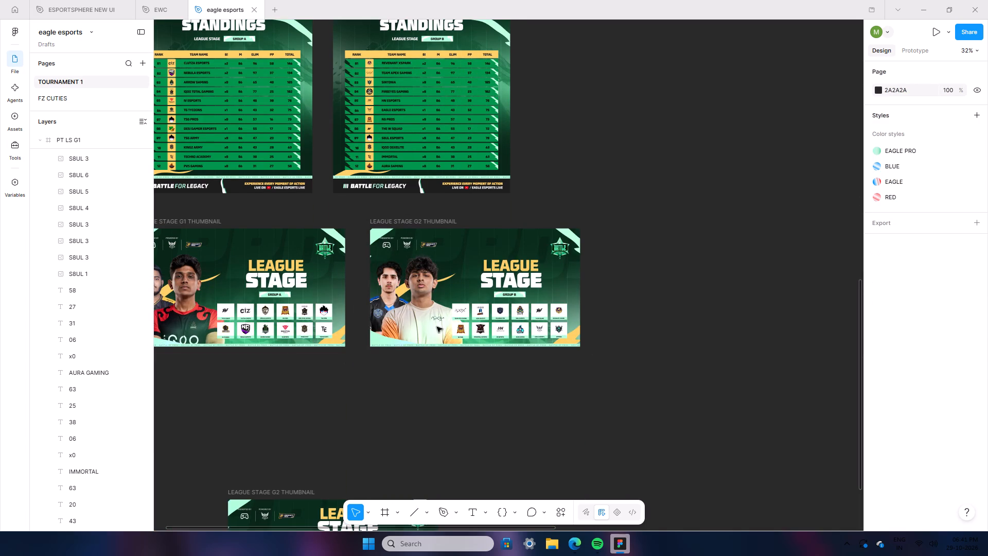
{"action": "left_click", "coordinate": [521, 314]}
{"action": "right_click", "coordinate": [521, 314]}
{"action": "left_click", "coordinate": [574, 154]}
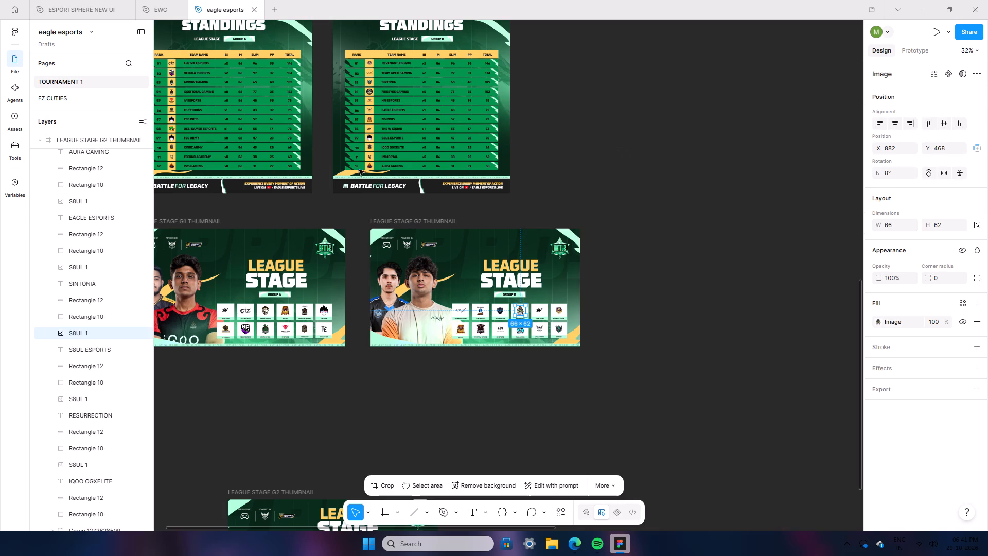
{"action": "left_click", "coordinate": [370, 137]}
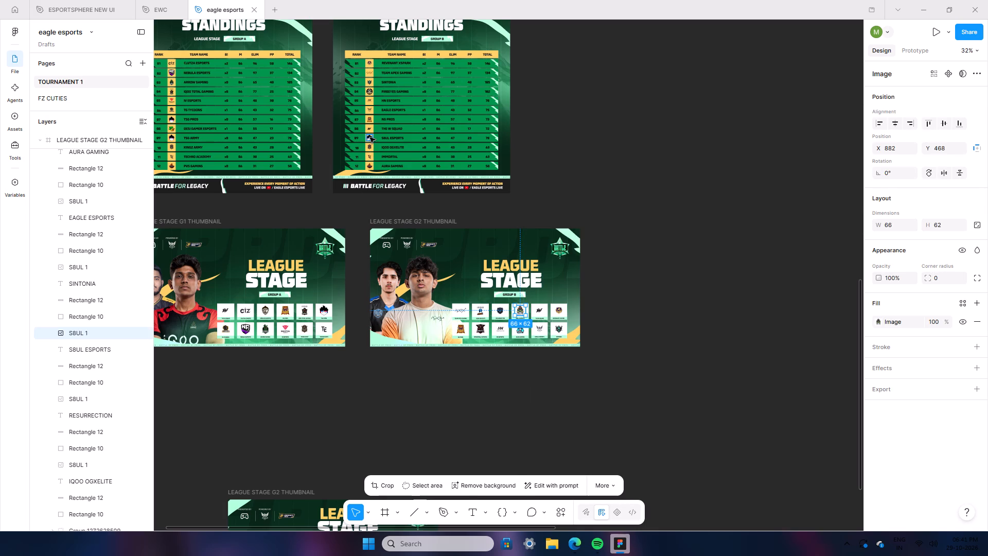
{"action": "right_click", "coordinate": [370, 137]}
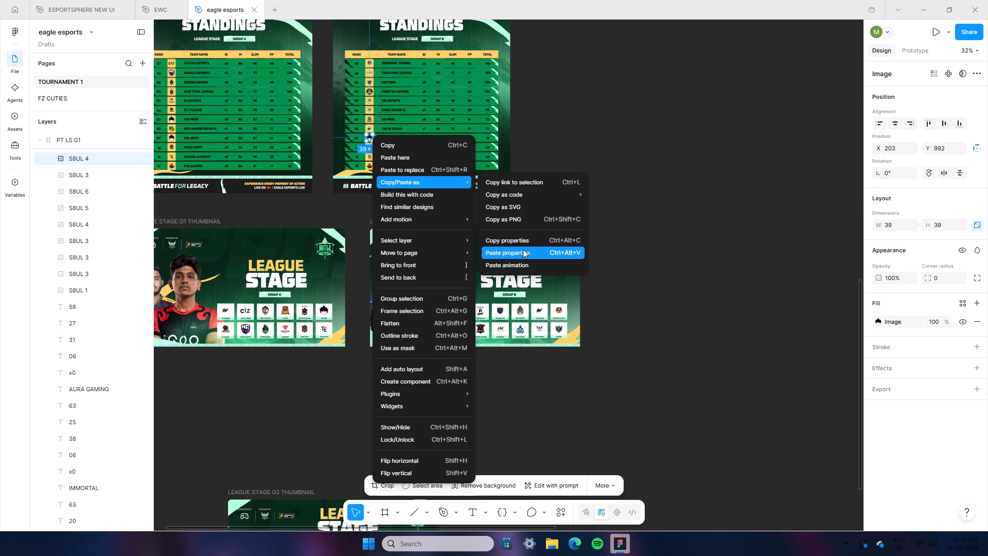
{"action": "left_click", "coordinate": [517, 253]}
{"action": "left_click", "coordinate": [571, 153]}
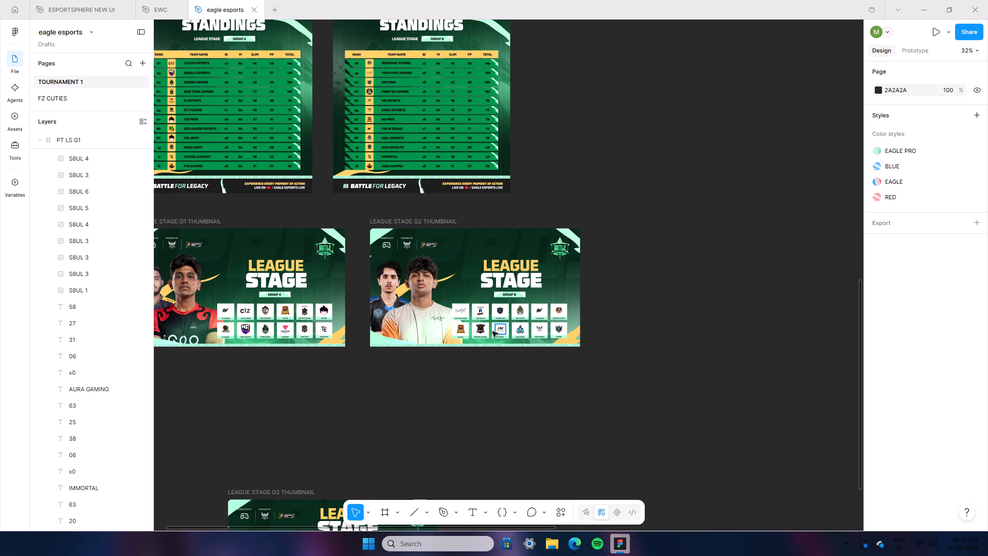
Copy the IQOO OGXELITE logo from the LEAGUE STAGE G2 thumbnail with players and paste its properties onto the rank 10 logo.
{"action": "left_click", "coordinate": [484, 314]}
{"action": "right_click", "coordinate": [484, 314]}
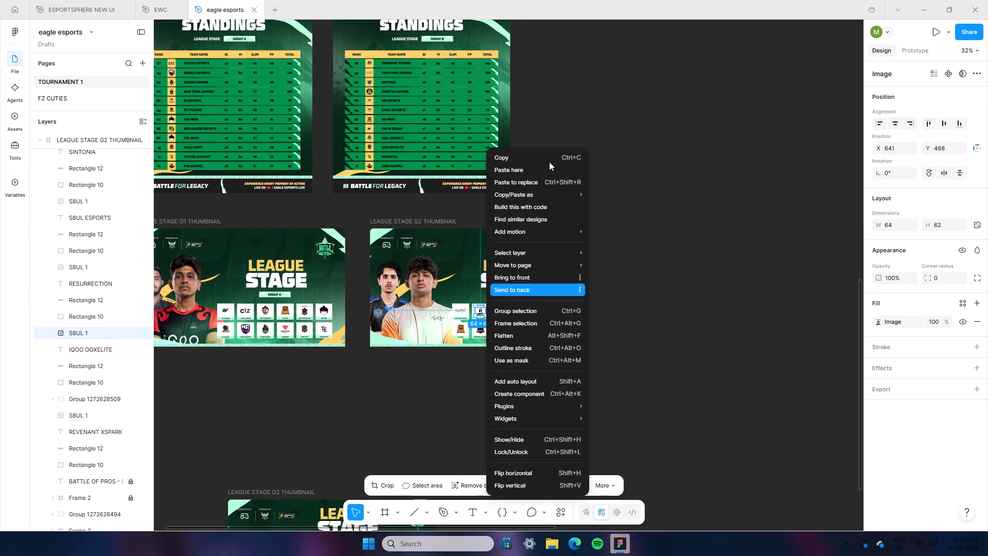
{"action": "left_click", "coordinate": [550, 160]}
{"action": "left_click", "coordinate": [369, 149]}
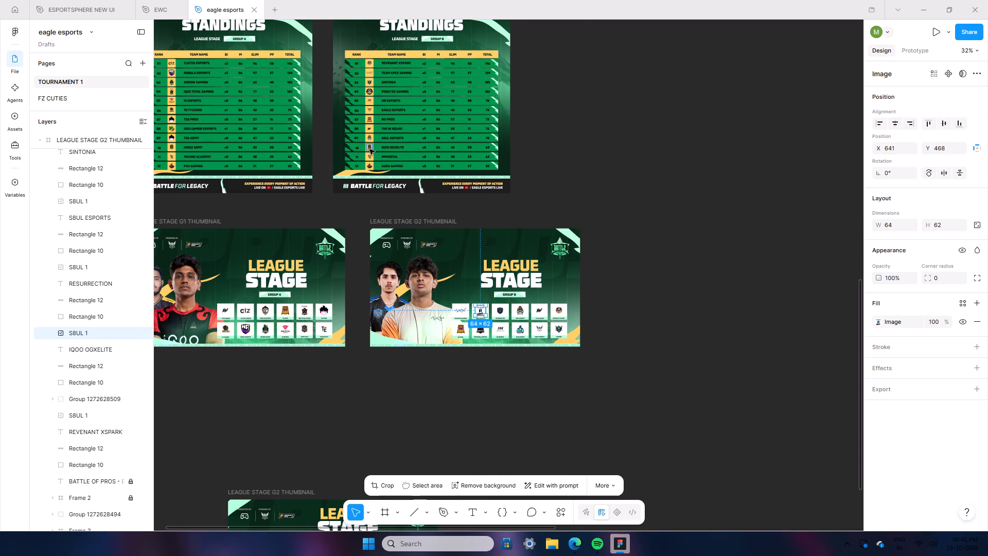
{"action": "right_click", "coordinate": [369, 149]}
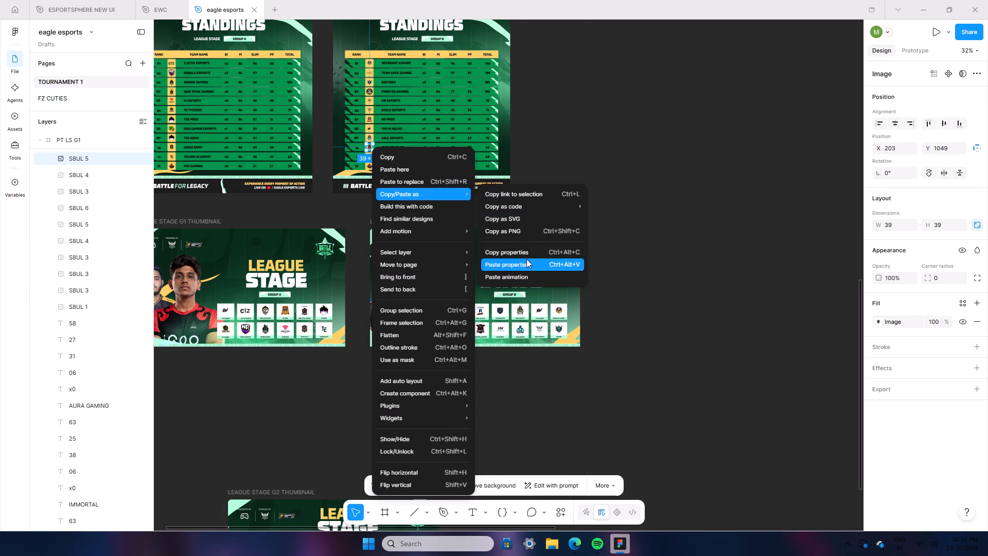
{"action": "left_click", "coordinate": [526, 259]}
{"action": "left_click", "coordinate": [569, 168]}
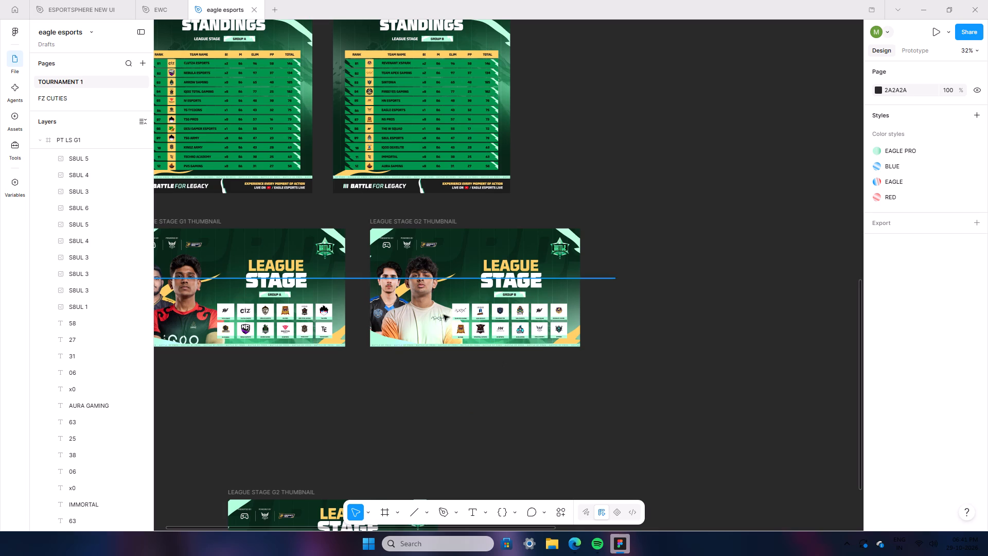
Copy the IMMORTALS ESPORTS logo from the LEAGUE STAGE G2 thumbnail with players.
{"action": "scroll", "coordinate": [541, 426], "scroll_direction": "up", "scroll_amount": 3}
{"action": "scroll", "coordinate": [541, 426], "scroll_direction": "up", "scroll_amount": 4, "text": "ctrl"}
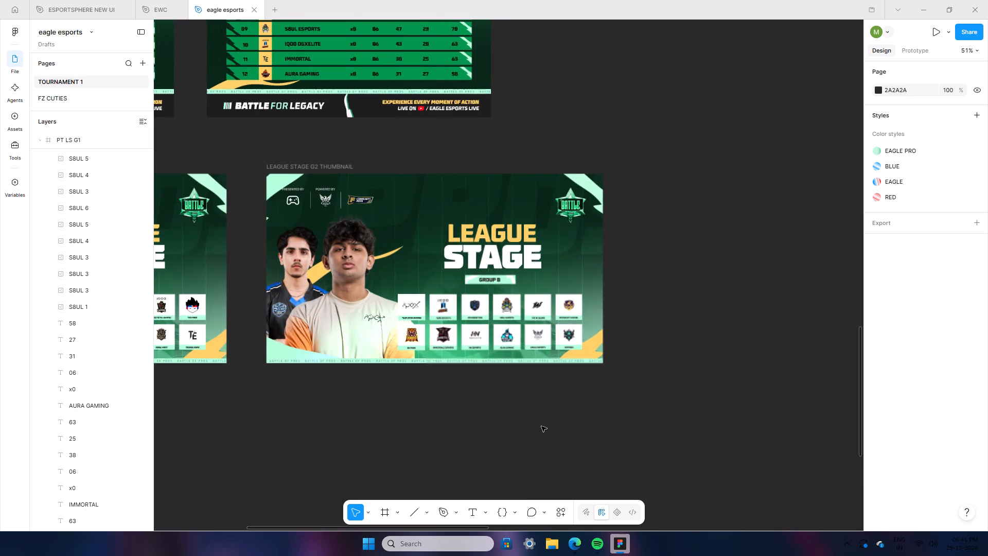
{"action": "left_click", "coordinate": [437, 338]}
{"action": "right_click", "coordinate": [437, 338]}
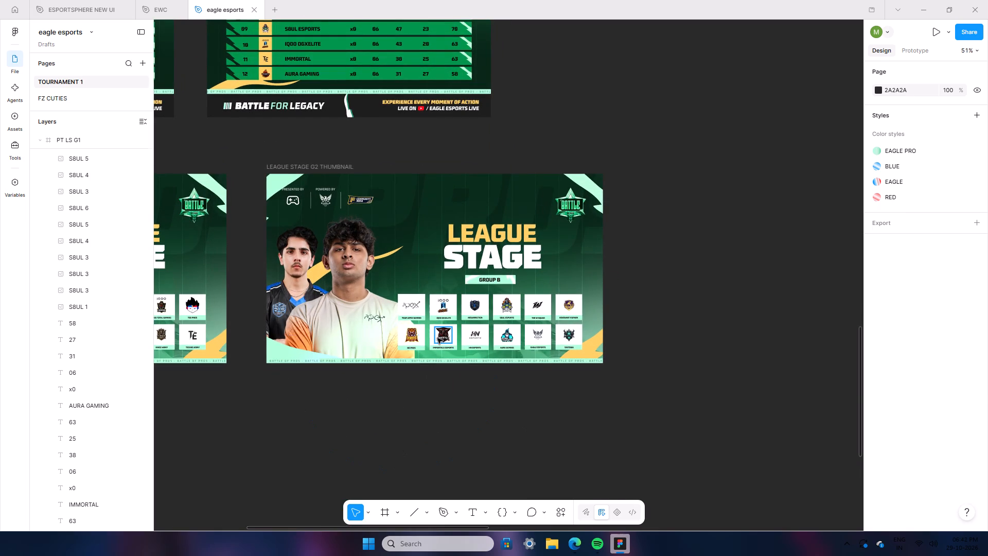
{"action": "left_click", "coordinate": [484, 153]}
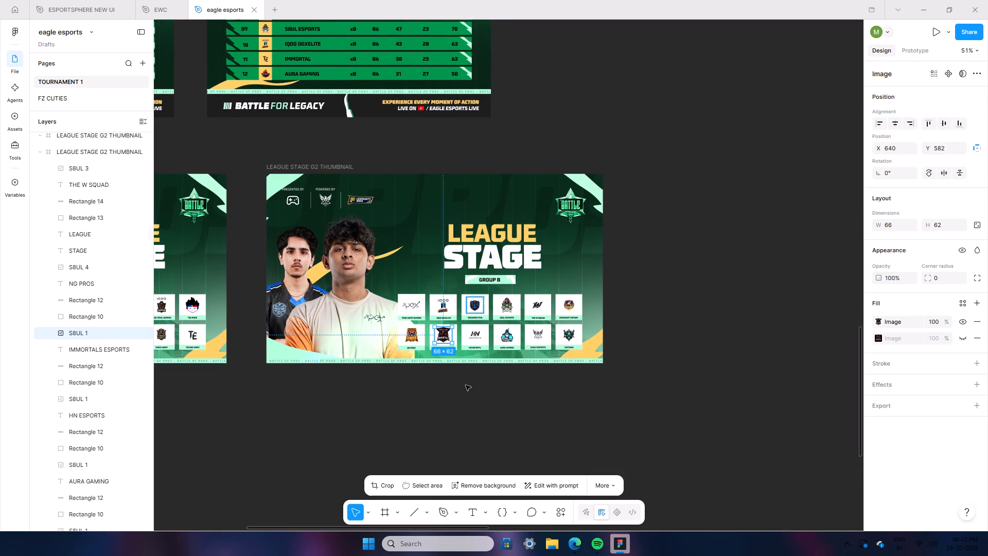
{"action": "left_click", "coordinate": [459, 416]}
Extend the rank 11 team name in the Group B standings to IMMORTALS ESPORTS.
{"action": "double_click", "coordinate": [303, 59]}
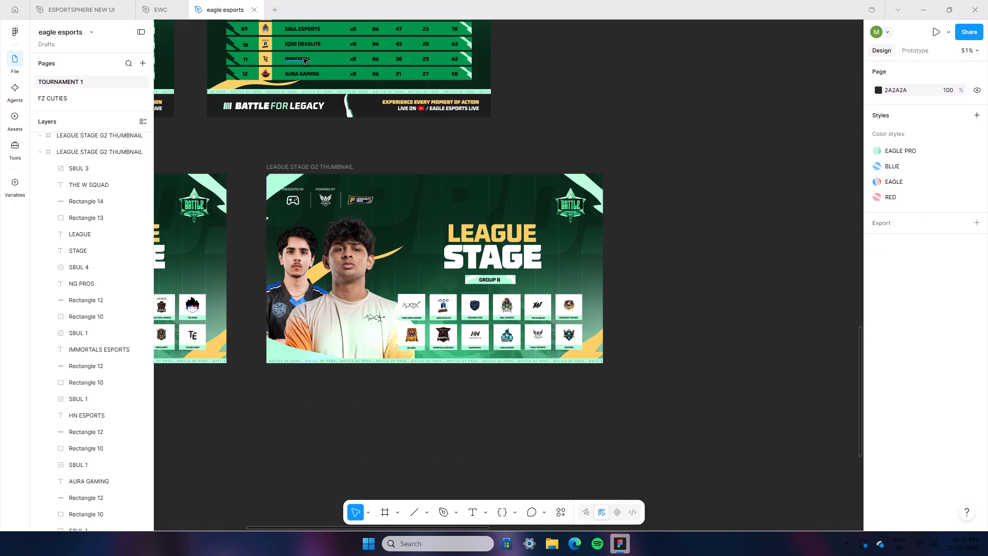
{"action": "double_click", "coordinate": [307, 58]}
{"action": "left_click", "coordinate": [308, 58]}
{"action": "double_click", "coordinate": [308, 58]}
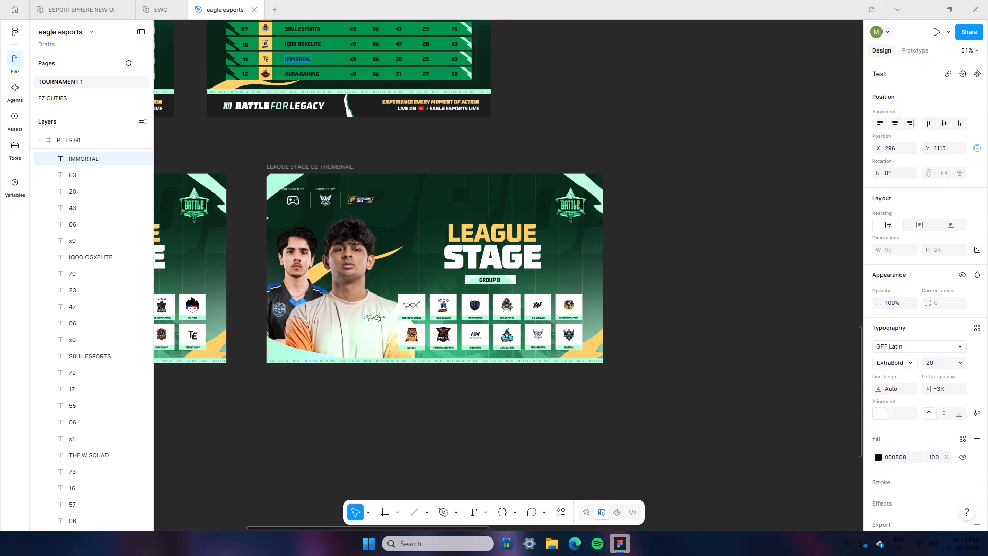
{"action": "left_click", "coordinate": [311, 58]}
{"action": "type", "text": "S ESPORTS"}
{"action": "double_click", "coordinate": [491, 91]}
Paste the copied IMMORTALS ESPORTS logo's properties onto the rank 11 logo in the Group B standings.
{"action": "scroll", "coordinate": [366, 117], "scroll_direction": "up", "scroll_amount": 5}
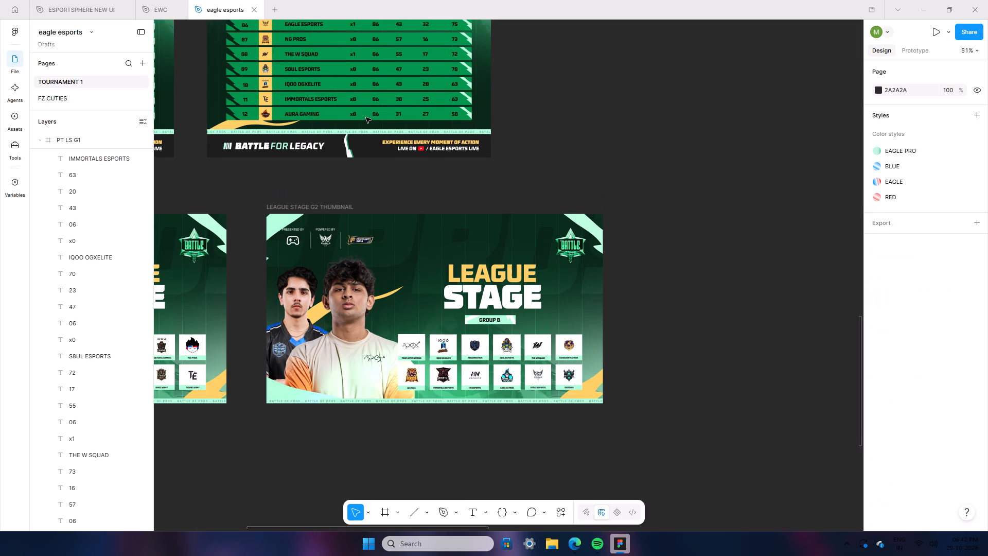
{"action": "scroll", "coordinate": [366, 117], "scroll_direction": "up", "scroll_amount": 4}
{"action": "scroll", "coordinate": [376, 172], "scroll_direction": "down", "scroll_amount": 6}
{"action": "left_click", "coordinate": [265, 162]}
{"action": "right_click", "coordinate": [266, 162]}
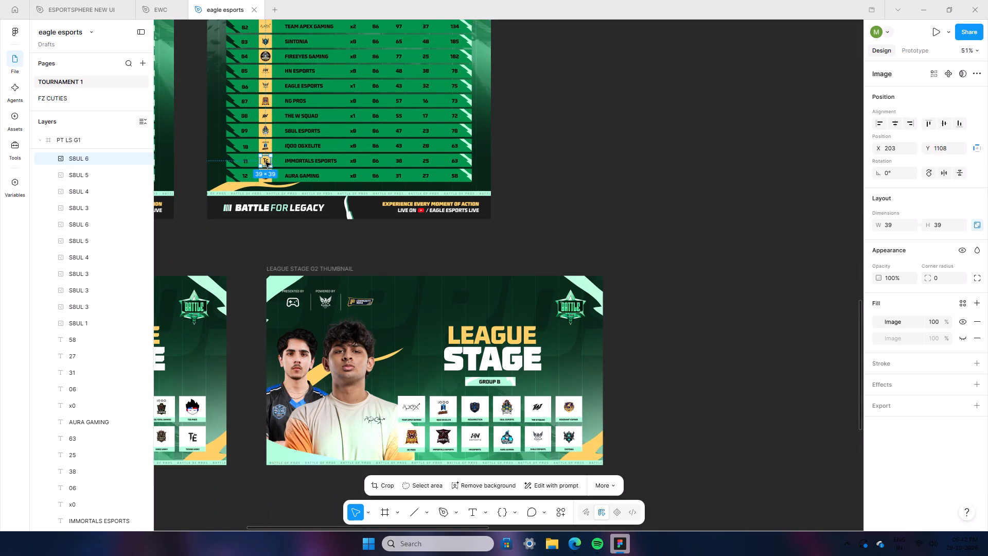
{"action": "left_click", "coordinate": [433, 263]}
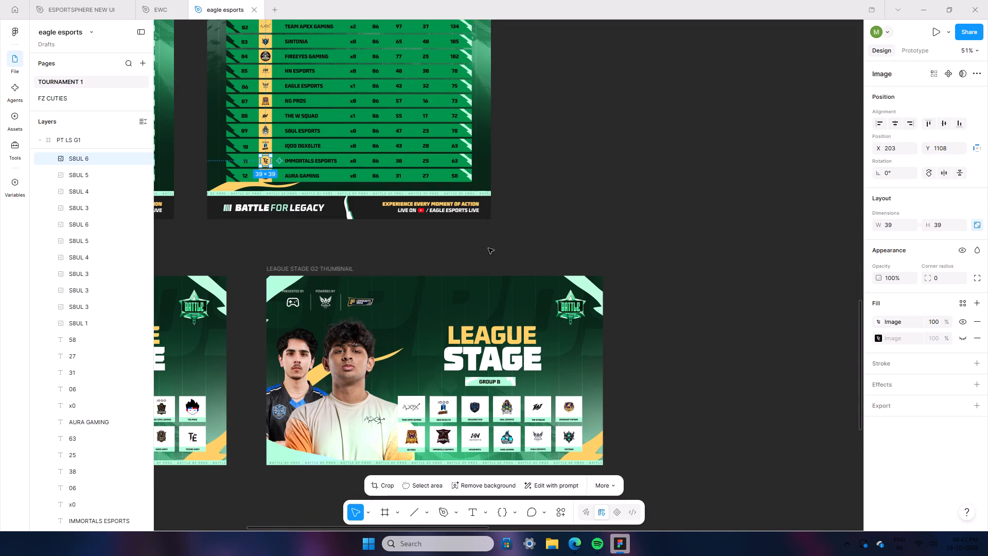
{"action": "left_click", "coordinate": [533, 230]}
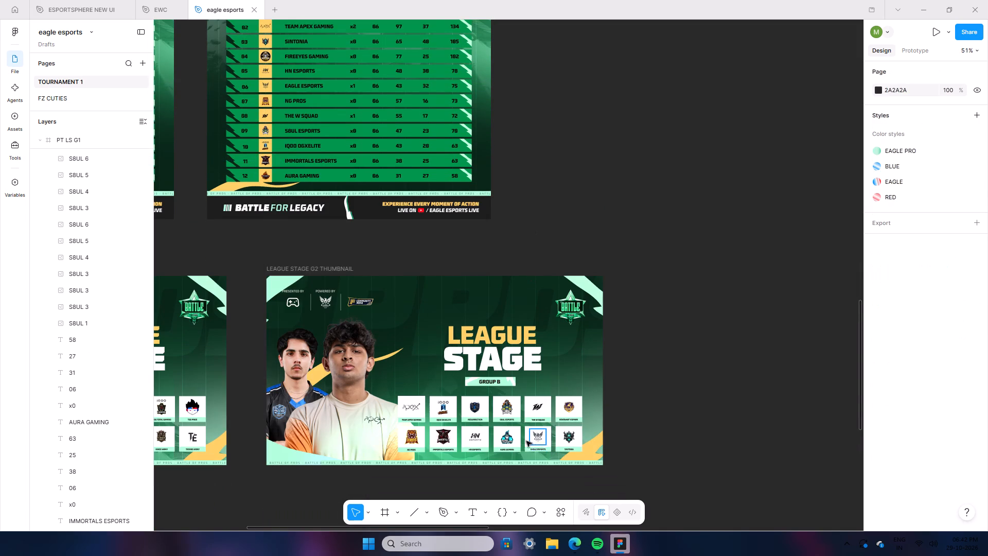
Copy the AURA GAMING logo from the LEAGUE STAGE G2 thumbnail with players and paste its properties onto the rank 12 logo.
{"action": "left_click", "coordinate": [514, 440]}
{"action": "right_click", "coordinate": [514, 440]}
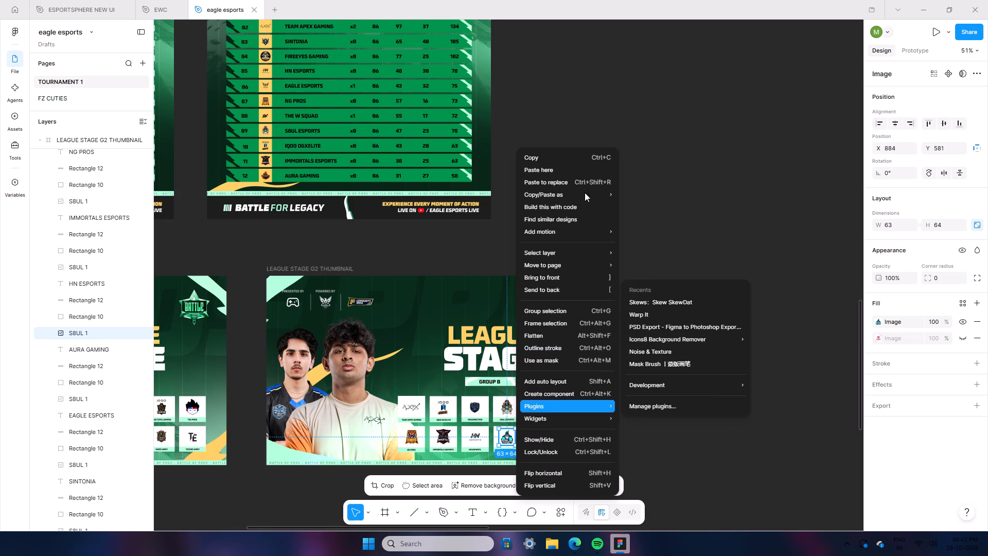
{"action": "left_click", "coordinate": [556, 159]}
{"action": "left_click", "coordinate": [270, 178]}
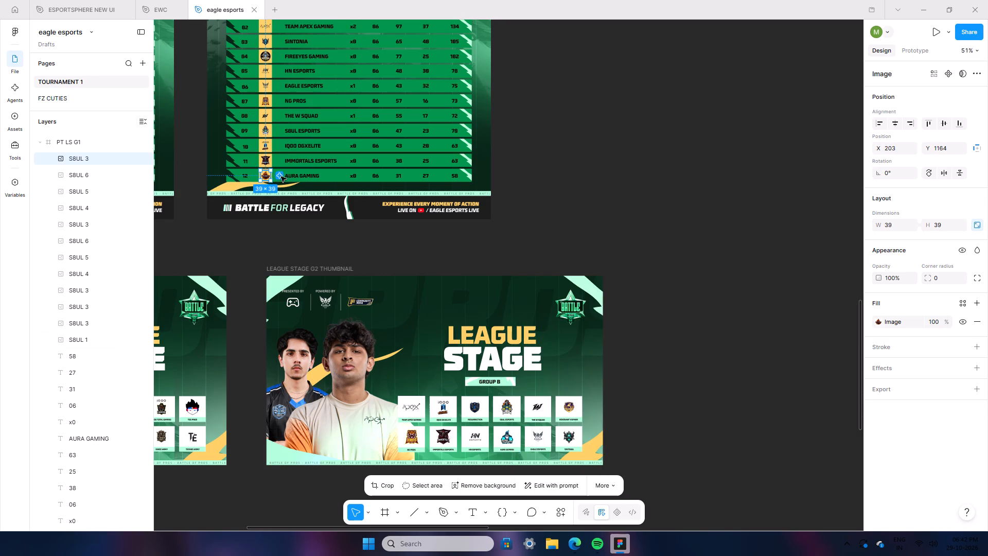
{"action": "right_click", "coordinate": [263, 175]}
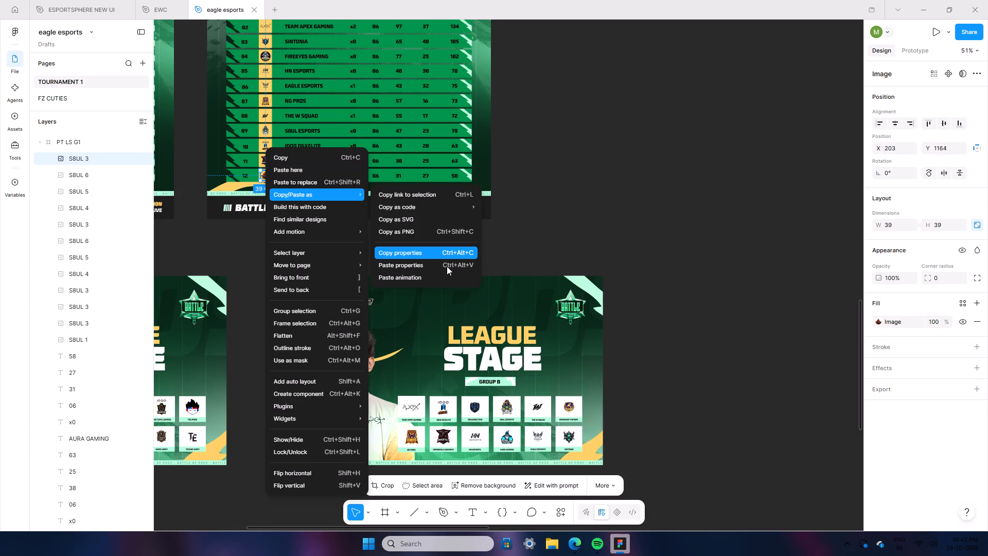
{"action": "left_click", "coordinate": [446, 265]}
{"action": "double_click", "coordinate": [540, 242]}
Set REVENANT XSPARK's B! value to x3 in the Group B standings.
{"action": "scroll", "coordinate": [286, 232], "scroll_direction": "up", "scroll_amount": 8}
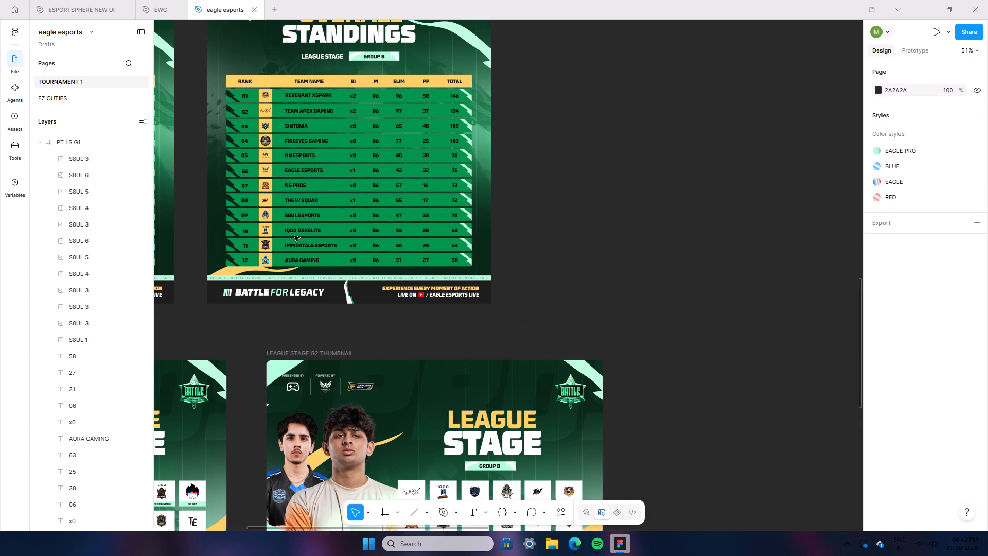
{"action": "double_click", "coordinate": [352, 160]}
{"action": "double_click", "coordinate": [352, 156]}
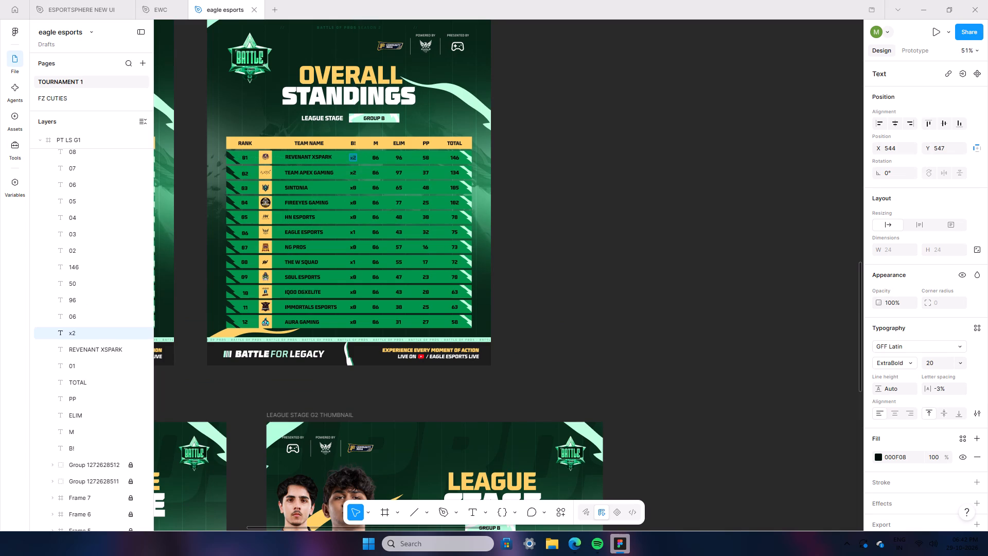
{"action": "left_click", "coordinate": [354, 156]}
{"action": "left_click_drag", "start_coordinate": [354, 156], "coordinate": [358, 154]}
{"action": "left_click", "coordinate": [355, 159]}
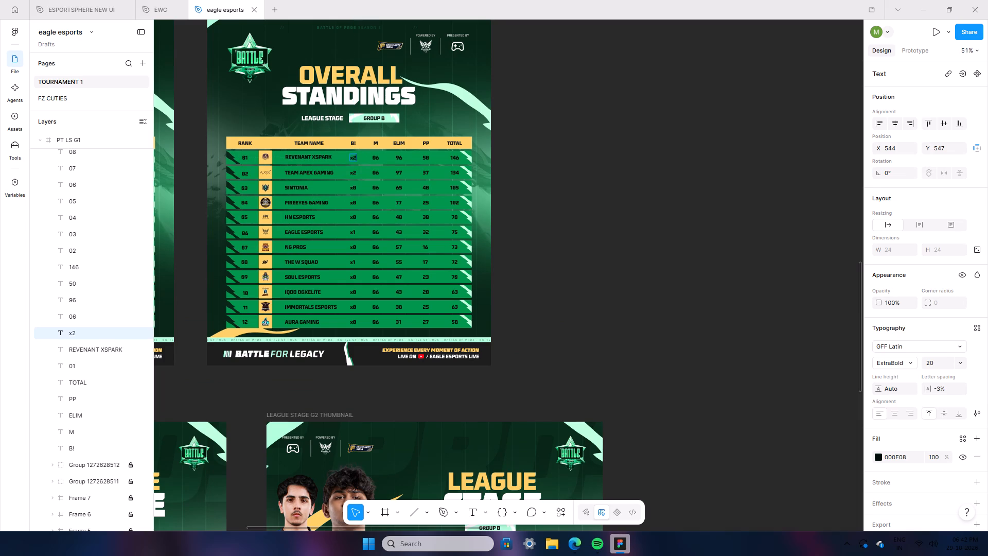
{"action": "left_click", "coordinate": [355, 159]}
{"action": "type", "text": "x#"}
{"action": "key", "text": "BackSpace"}
{"action": "key", "text": "3"}
{"action": "scroll", "coordinate": [380, 211], "scroll_direction": "up", "scroll_amount": 1}
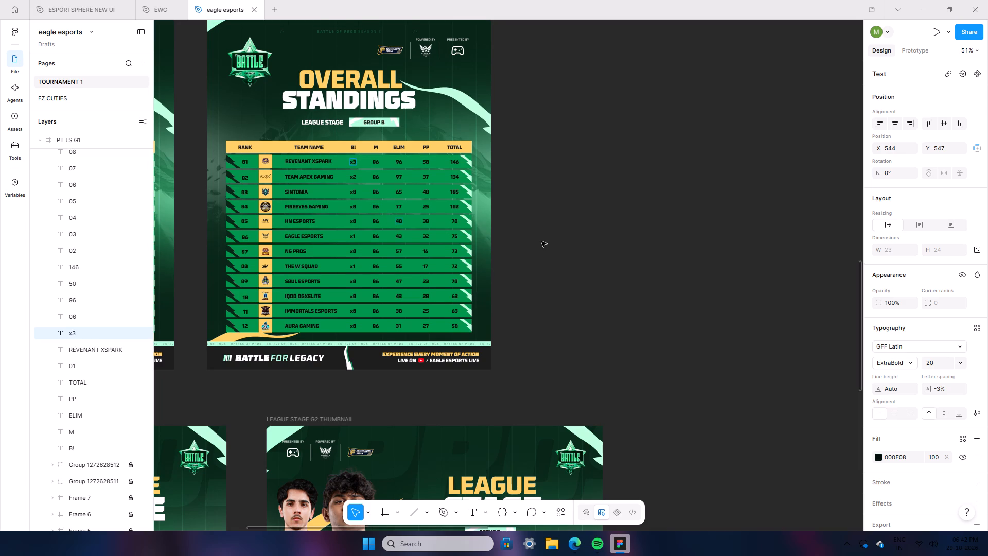
{"action": "left_click", "coordinate": [541, 241]}
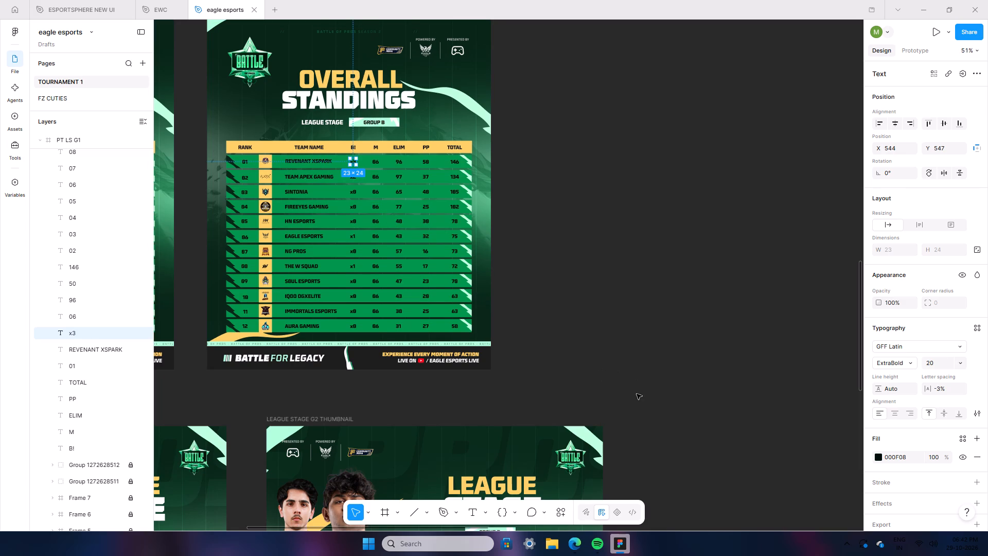
{"action": "left_click", "coordinate": [636, 391]}
Set TEAM APEX GAMING's B! value to x0.
{"action": "double_click", "coordinate": [356, 177]}
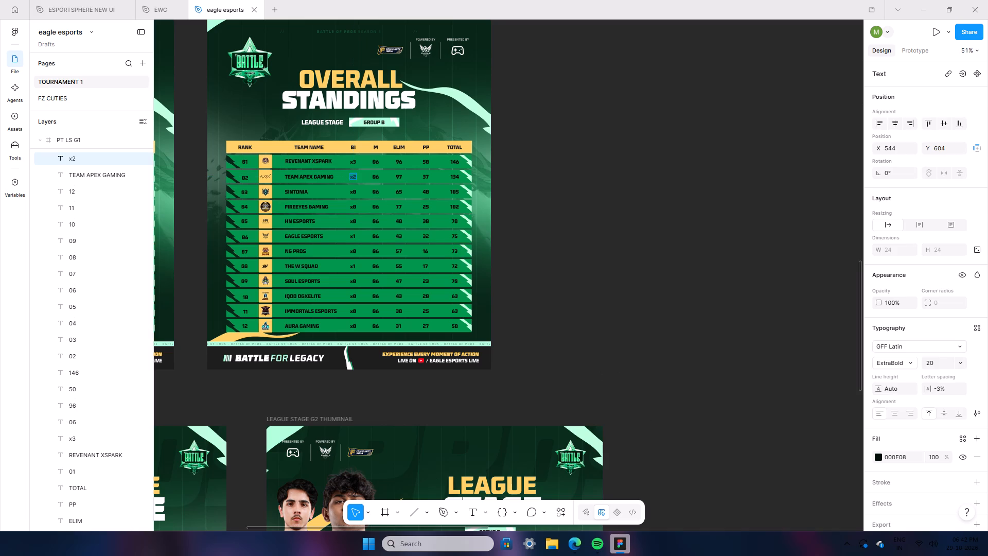
{"action": "left_click", "coordinate": [353, 176]}
{"action": "left_click", "coordinate": [353, 176]}
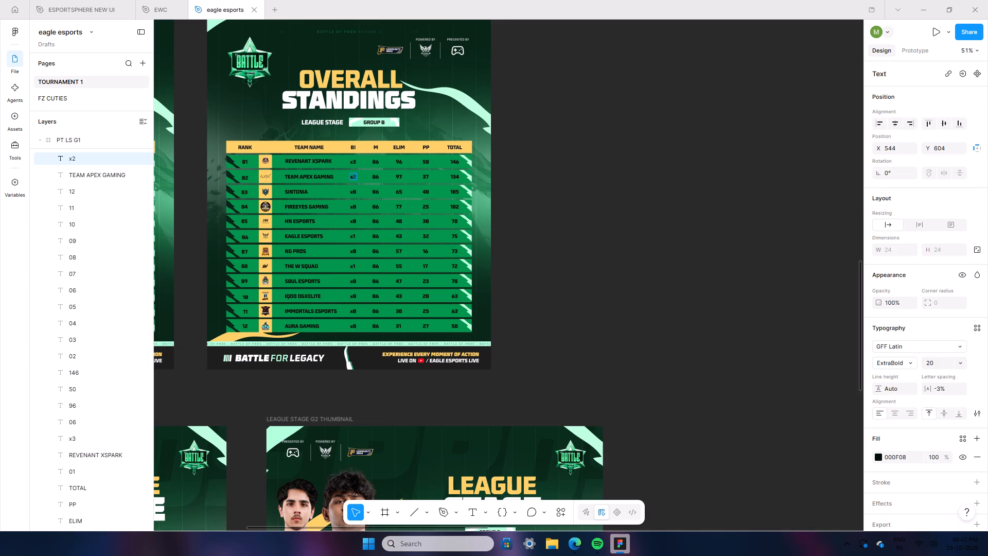
{"action": "key", "text": "0"}
Set the B! values of SINTONIA and FIREEYES GAMING to x1.
{"action": "left_click_drag", "start_coordinate": [352, 194], "coordinate": [352, 194]}
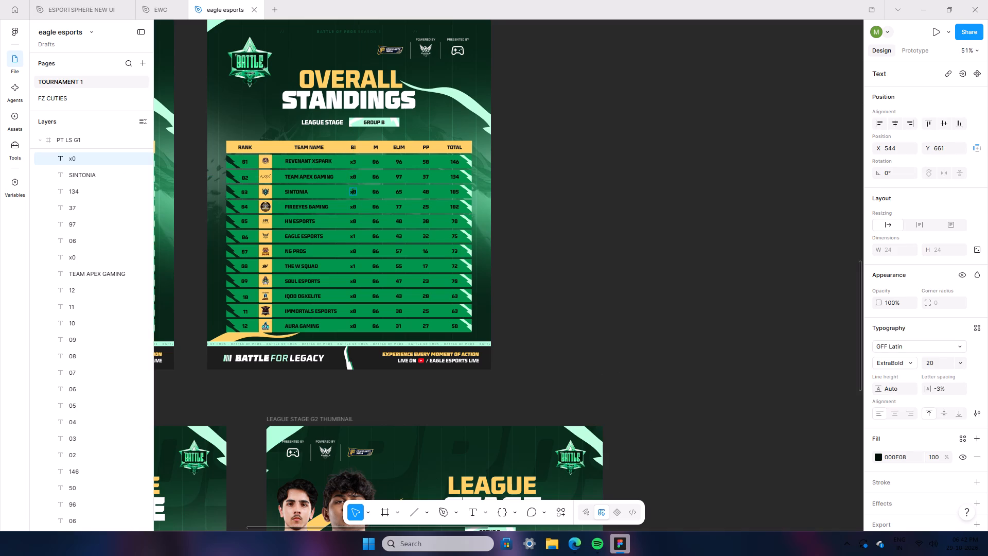
{"action": "left_click_drag", "start_coordinate": [352, 194], "coordinate": [358, 192]}
{"action": "key", "text": "2"}
{"action": "key", "text": "BackSpace"}
{"action": "key", "text": "1"}
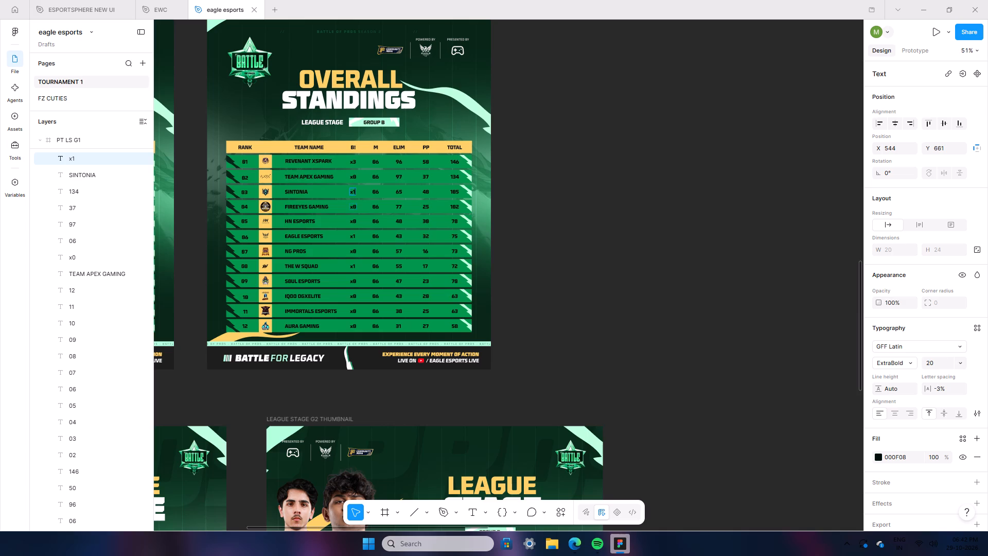
{"action": "left_click", "coordinate": [353, 206]}
{"action": "key", "text": "1"}
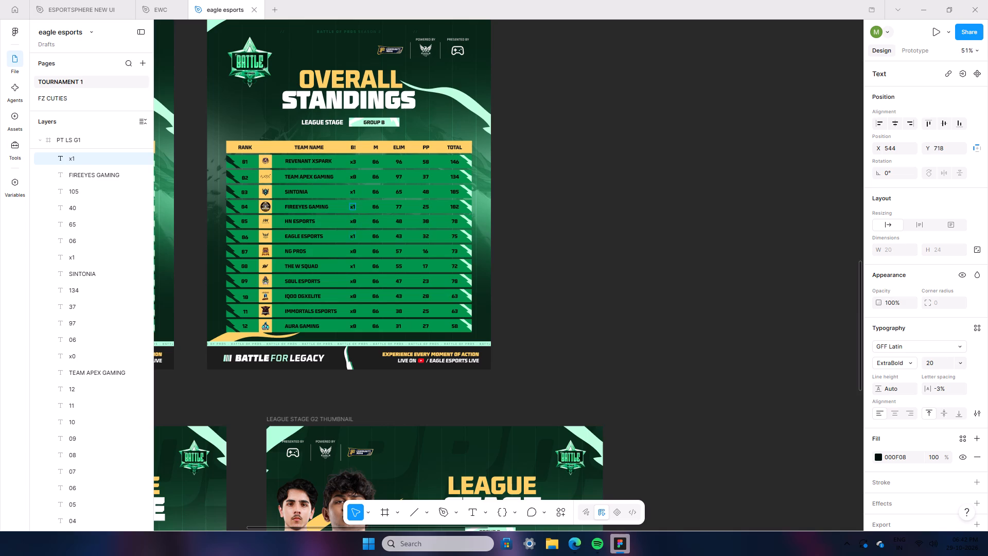
Set THE W SQUAD's B! value to x0 in the rank 08 row.
{"action": "left_click_drag", "start_coordinate": [354, 238], "coordinate": [359, 235]}
{"action": "left_click", "coordinate": [353, 269]}
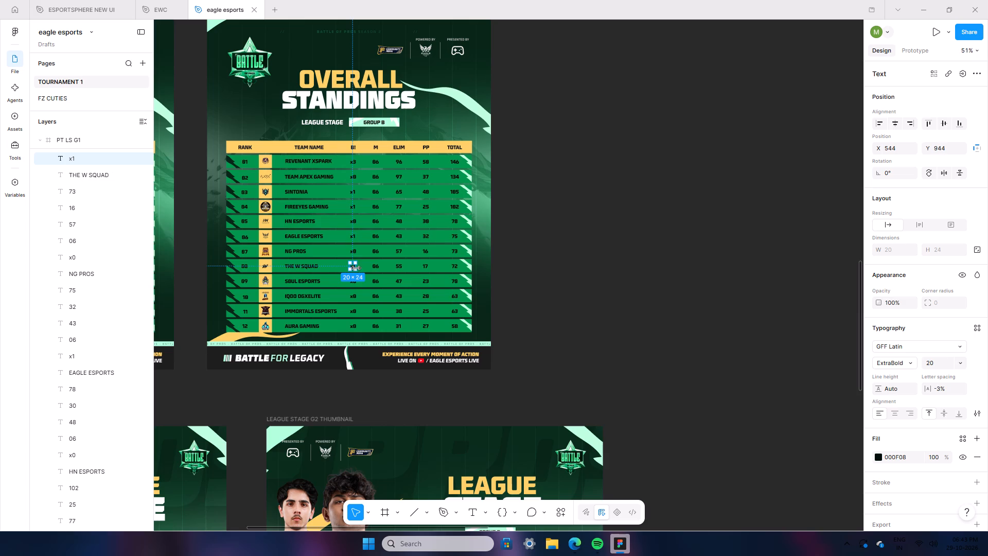
{"action": "double_click", "coordinate": [354, 267]}
{"action": "left_click", "coordinate": [354, 267]}
{"action": "left_click_drag", "start_coordinate": [354, 267], "coordinate": [358, 265]}
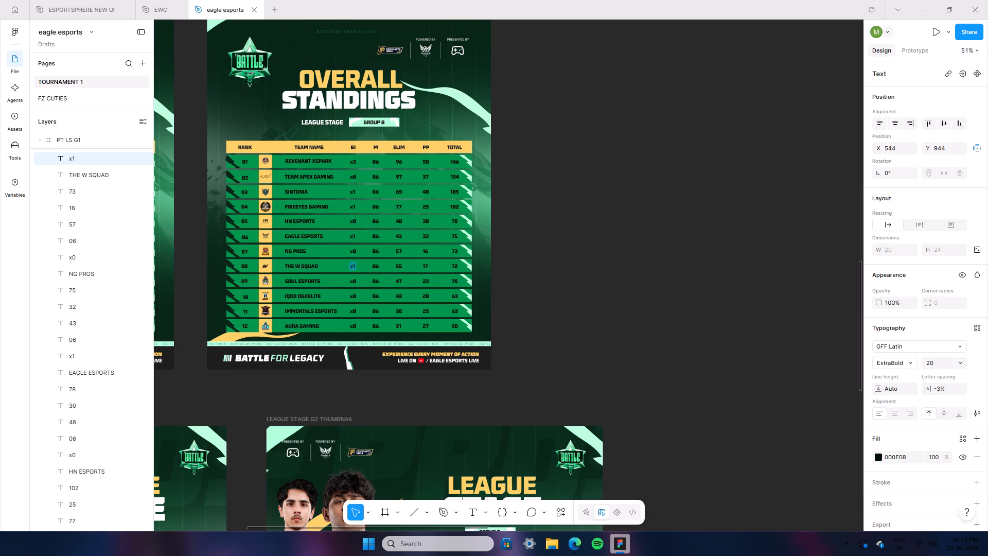
{"action": "left_click_drag", "start_coordinate": [358, 265], "coordinate": [361, 265]}
{"action": "key", "text": "shift+x"}
{"action": "key", "text": "0"}
{"action": "double_click", "coordinate": [504, 380]}
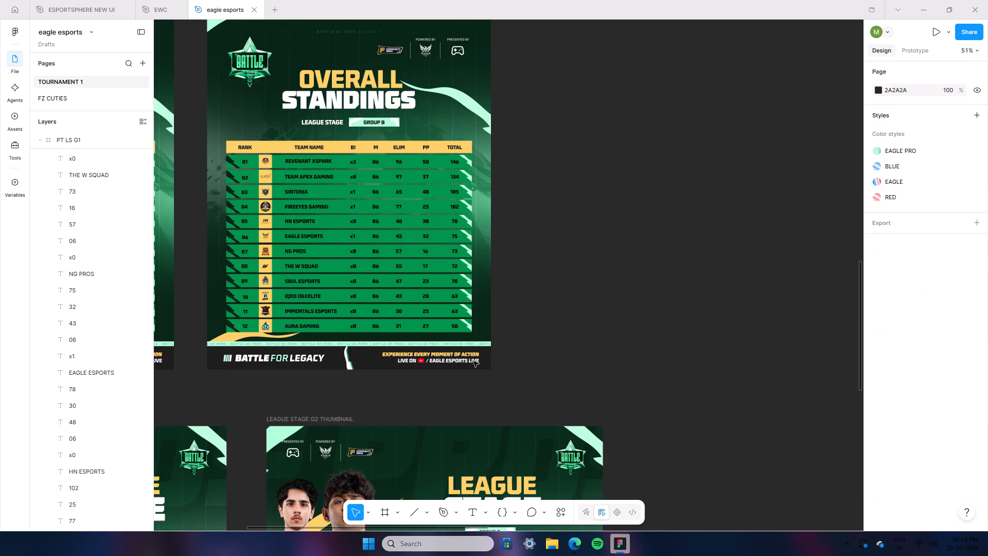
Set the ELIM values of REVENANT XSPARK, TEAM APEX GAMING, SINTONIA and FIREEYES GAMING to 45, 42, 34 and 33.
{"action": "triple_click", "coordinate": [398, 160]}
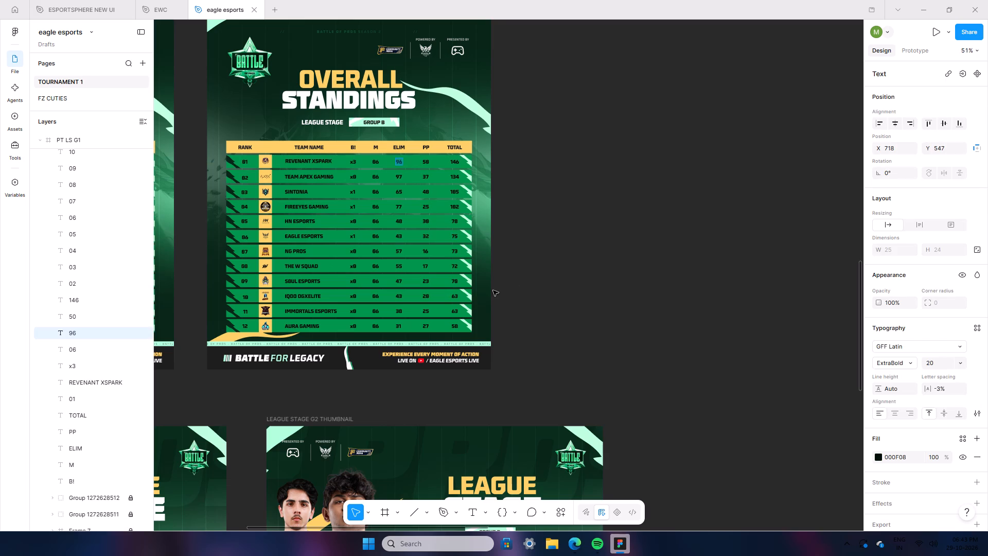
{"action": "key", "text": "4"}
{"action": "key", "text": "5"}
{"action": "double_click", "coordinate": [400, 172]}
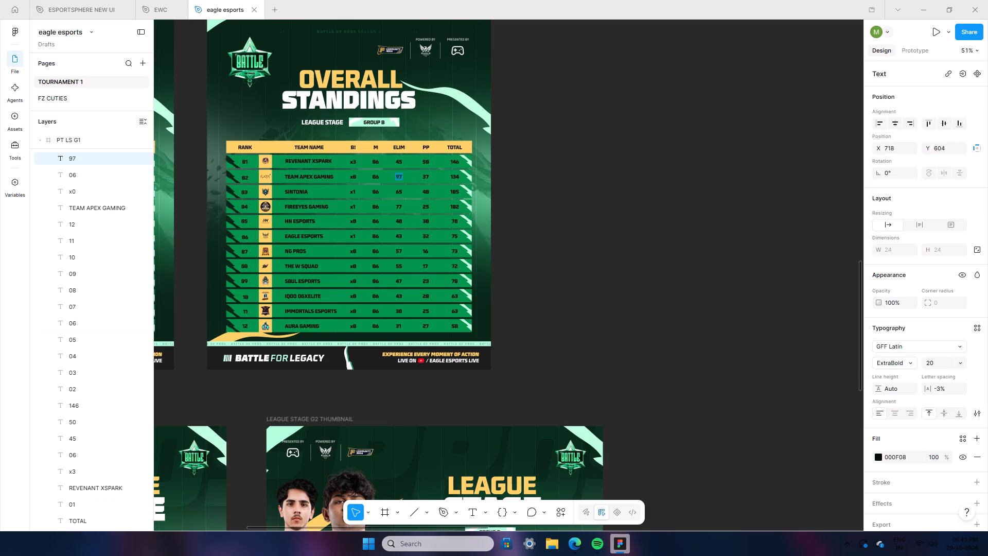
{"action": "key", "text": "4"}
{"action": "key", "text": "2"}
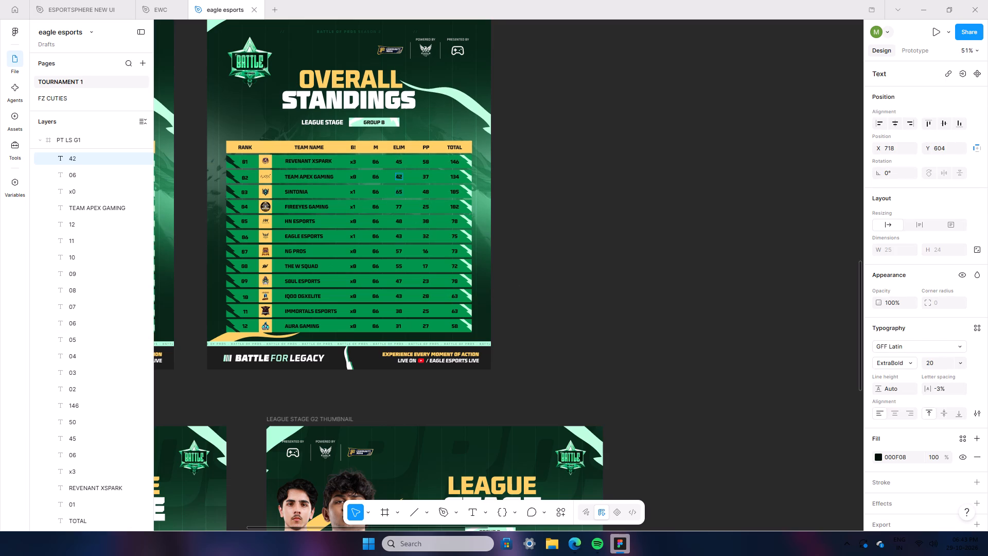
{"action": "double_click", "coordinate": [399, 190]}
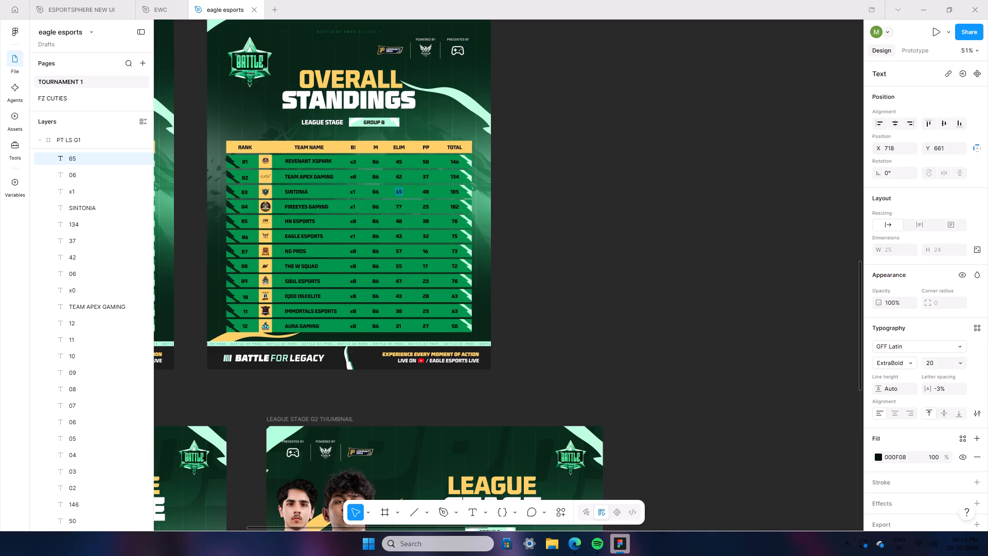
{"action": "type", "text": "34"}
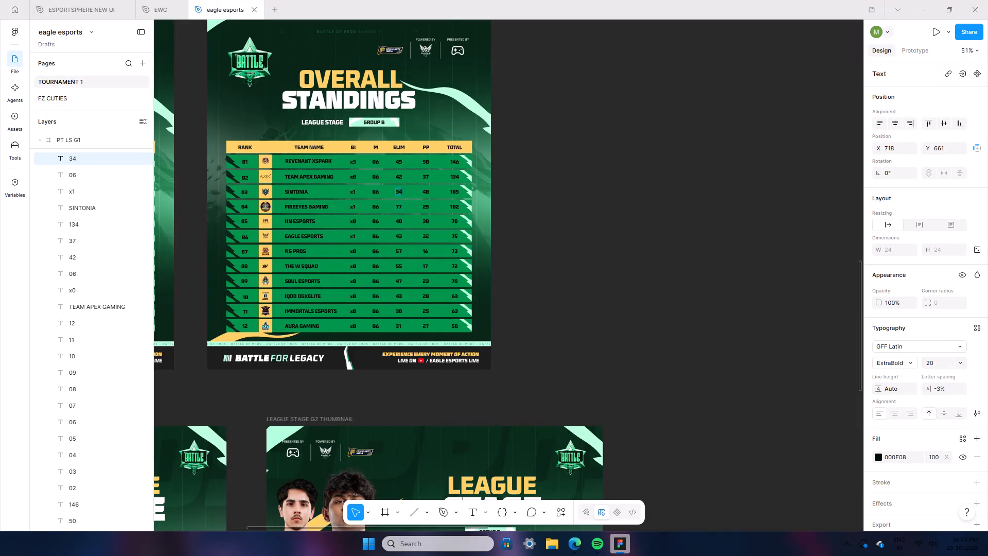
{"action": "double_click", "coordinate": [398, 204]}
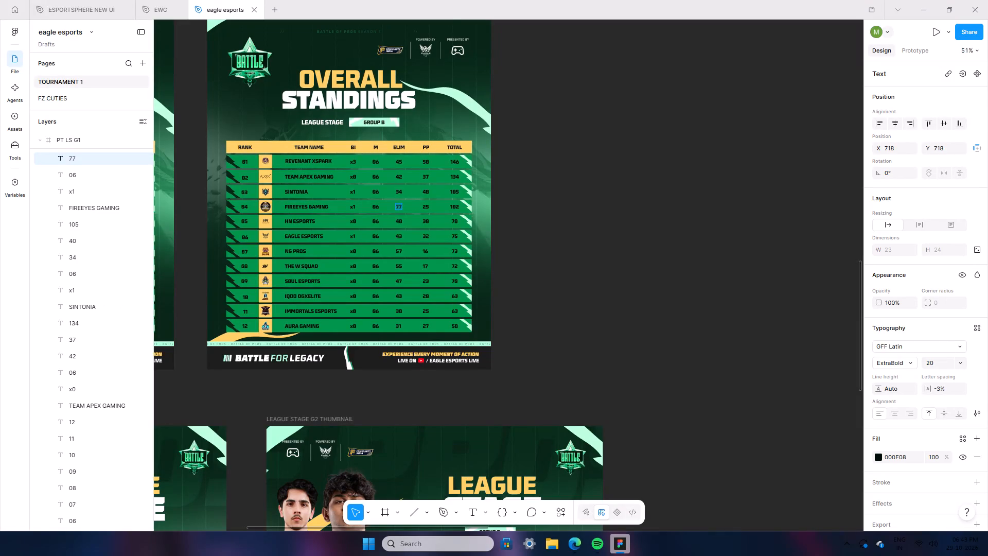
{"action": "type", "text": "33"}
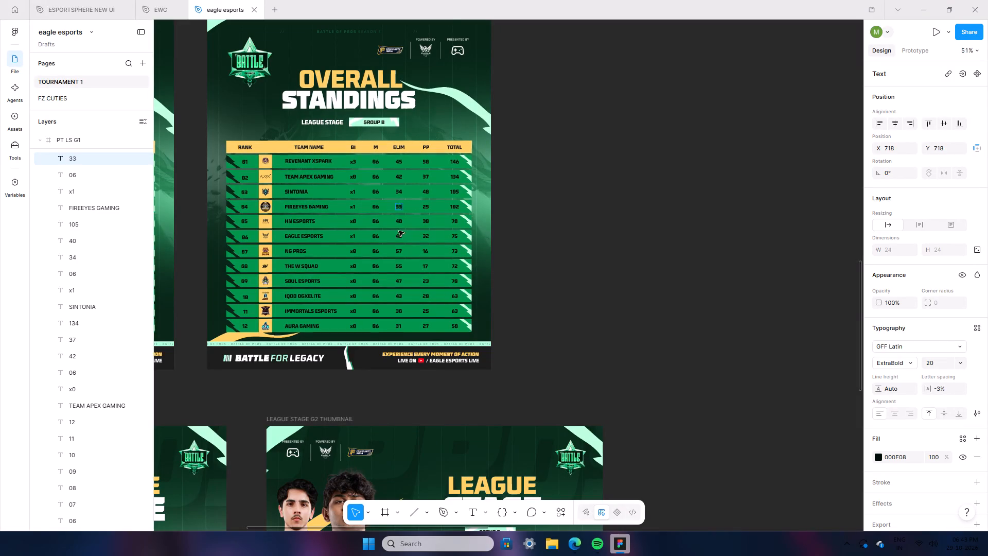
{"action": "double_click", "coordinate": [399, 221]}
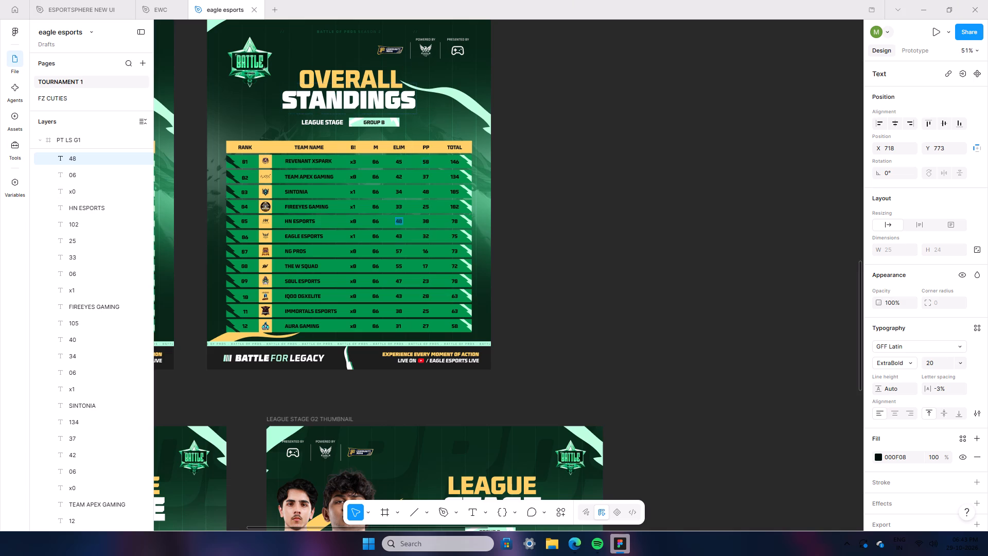
Set the ELIM values of REVENANT XSPARK, TEAM APEX GAMING, SINTONIA and FIREEYES GAMING to 96, 86, 67 and 66.
{"action": "triple_click", "coordinate": [400, 160]}
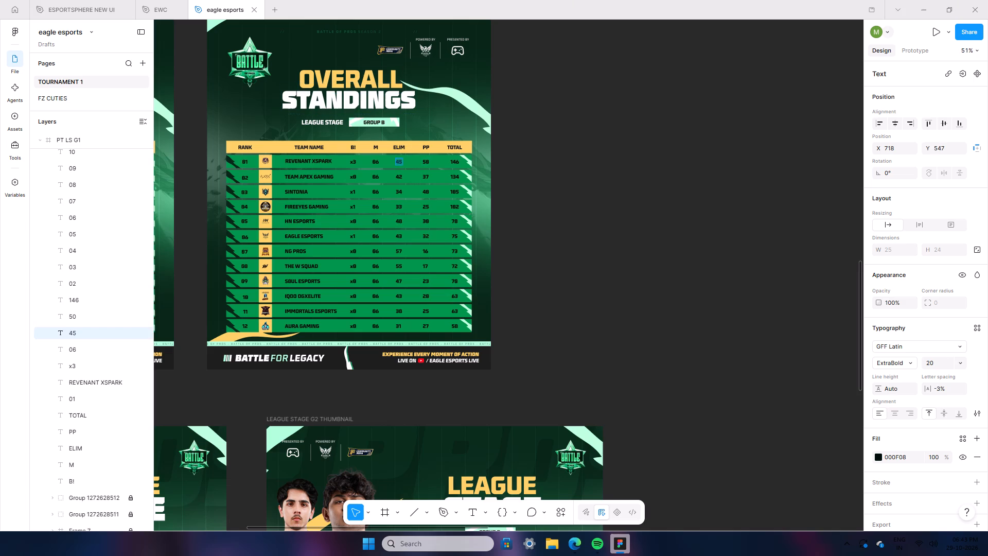
{"action": "key", "text": "9"}
{"action": "key", "text": "6"}
{"action": "double_click", "coordinate": [396, 176]}
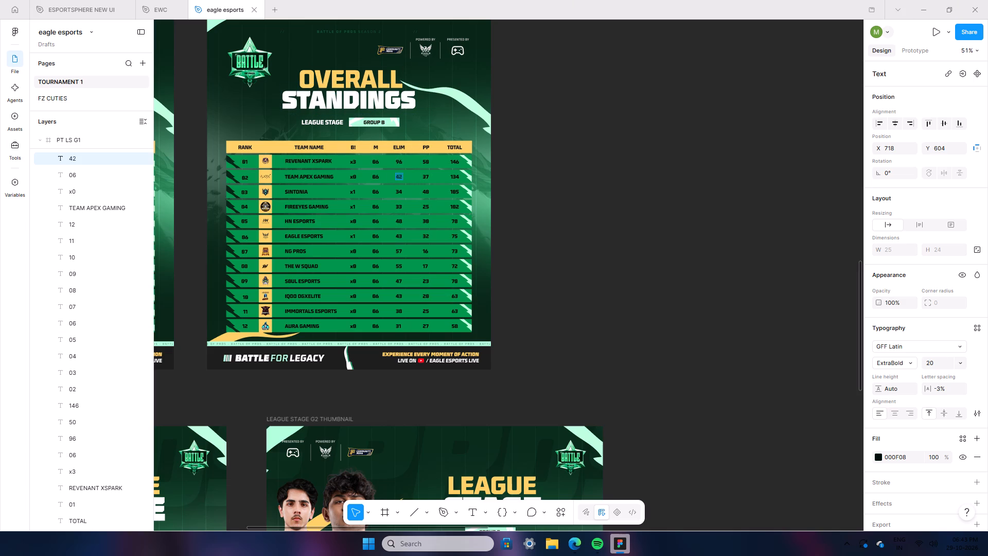
{"action": "type", "text": "86"}
{"action": "double_click", "coordinate": [398, 192]}
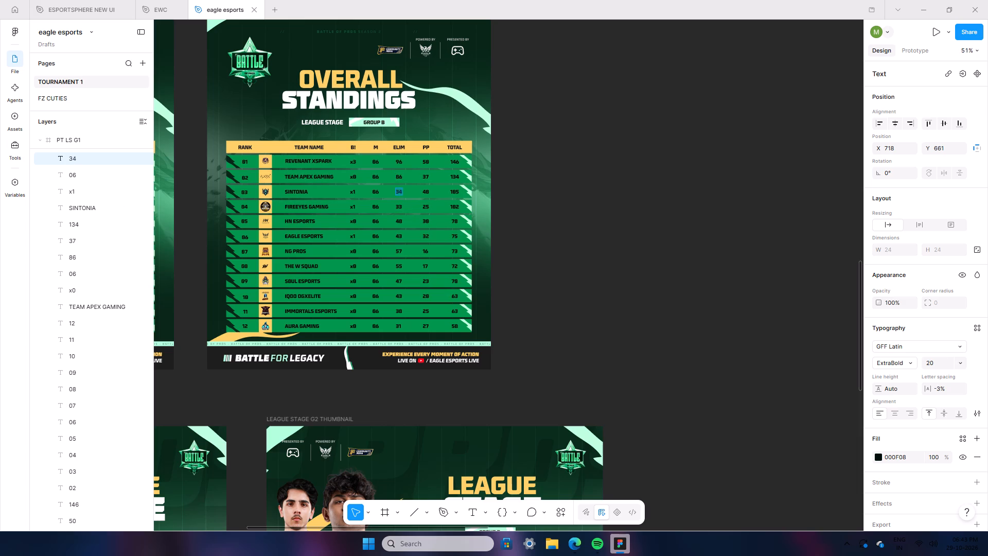
{"action": "key", "text": "6"}
{"action": "key", "text": "7"}
{"action": "double_click", "coordinate": [400, 209]}
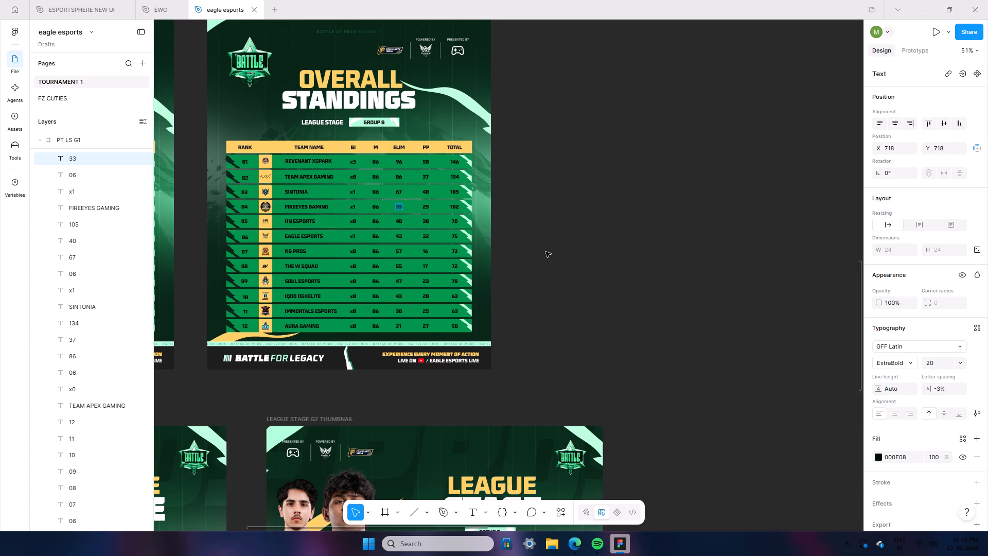
{"action": "type", "text": "66"}
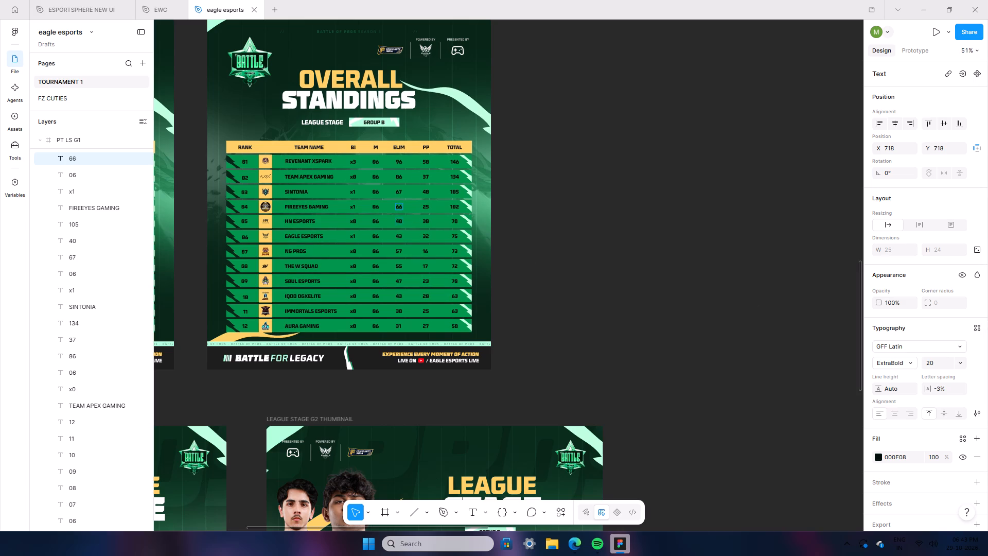
Set the ELIM values of HN ESPORTS, EAGLE ESPORTS, NG PROS and THE W SQUAD to 57, 62, 59 and 55.
{"action": "double_click", "coordinate": [397, 220]}
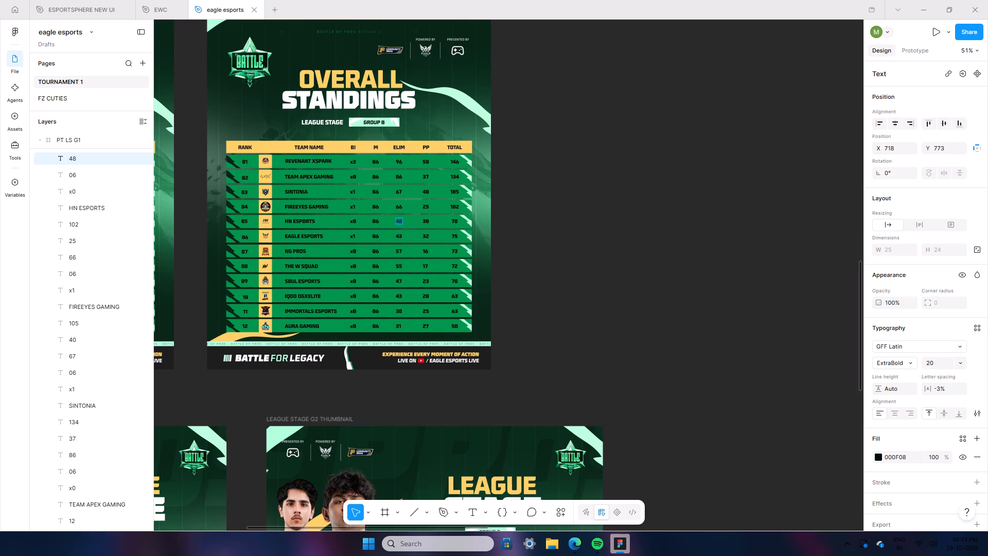
{"action": "type", "text": "57"}
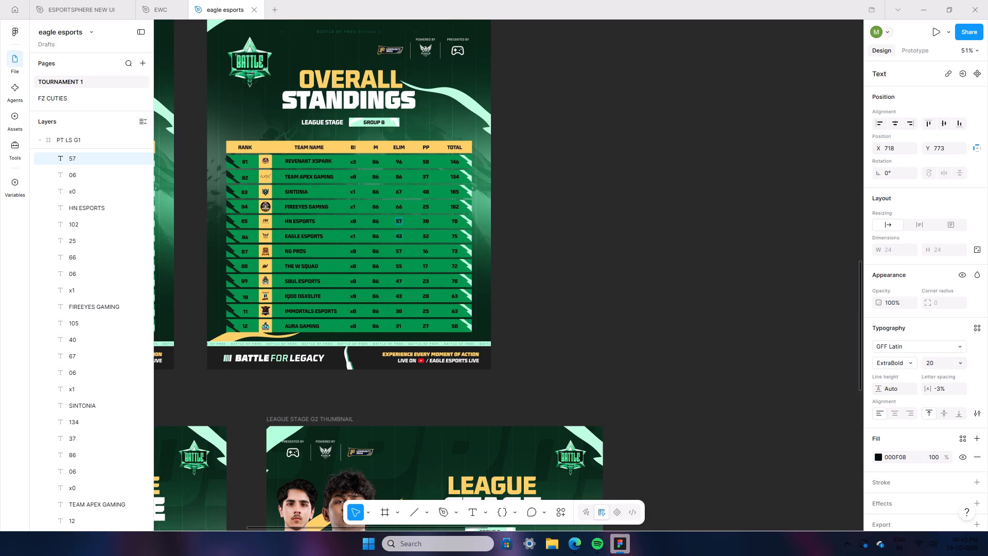
{"action": "double_click", "coordinate": [401, 238]}
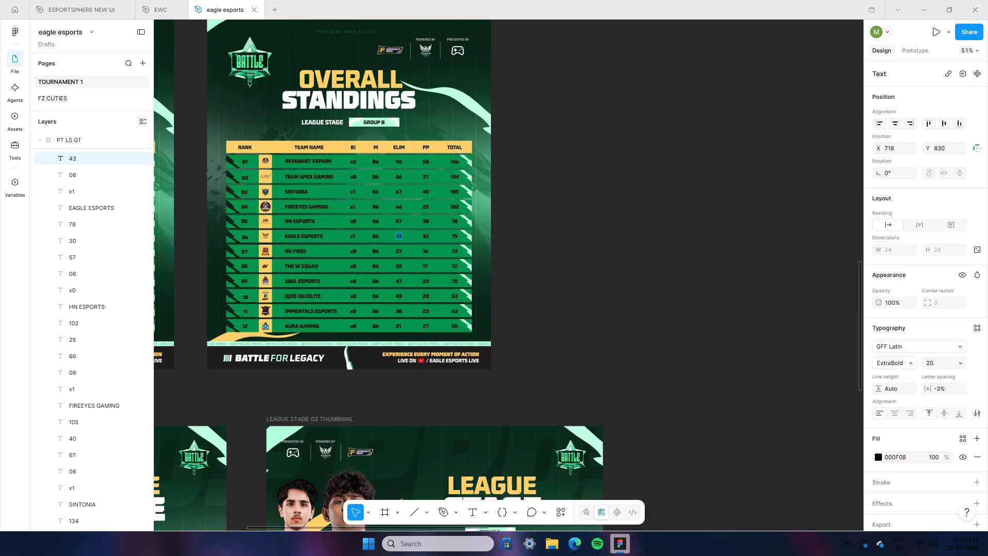
{"action": "key", "text": "6"}
{"action": "key", "text": "2"}
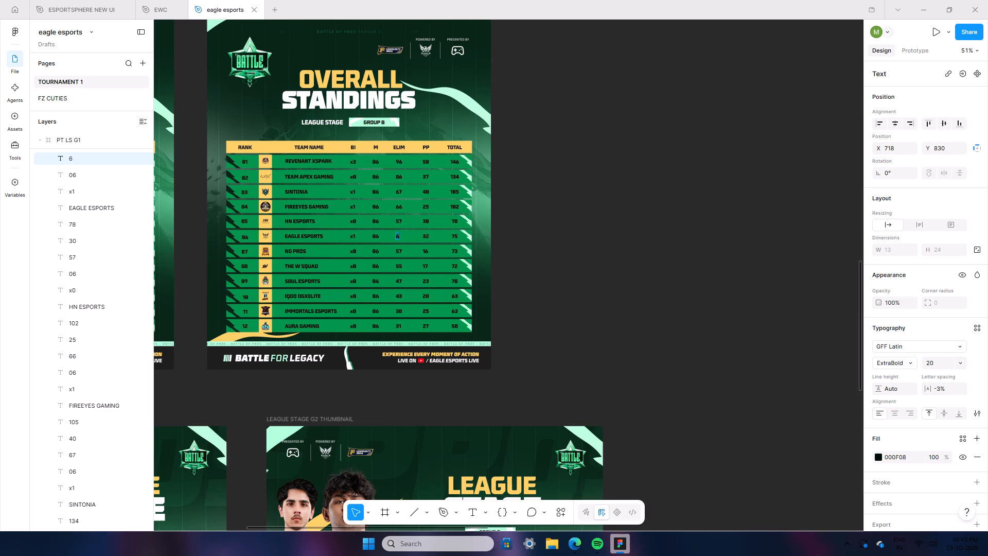
{"action": "double_click", "coordinate": [397, 248]}
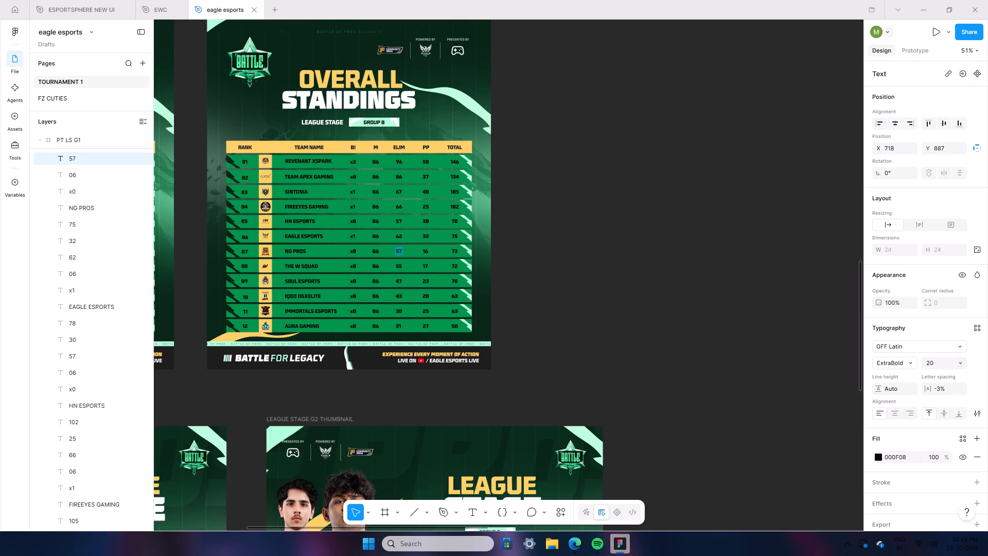
{"action": "type", "text": "59"}
{"action": "double_click", "coordinate": [398, 264]}
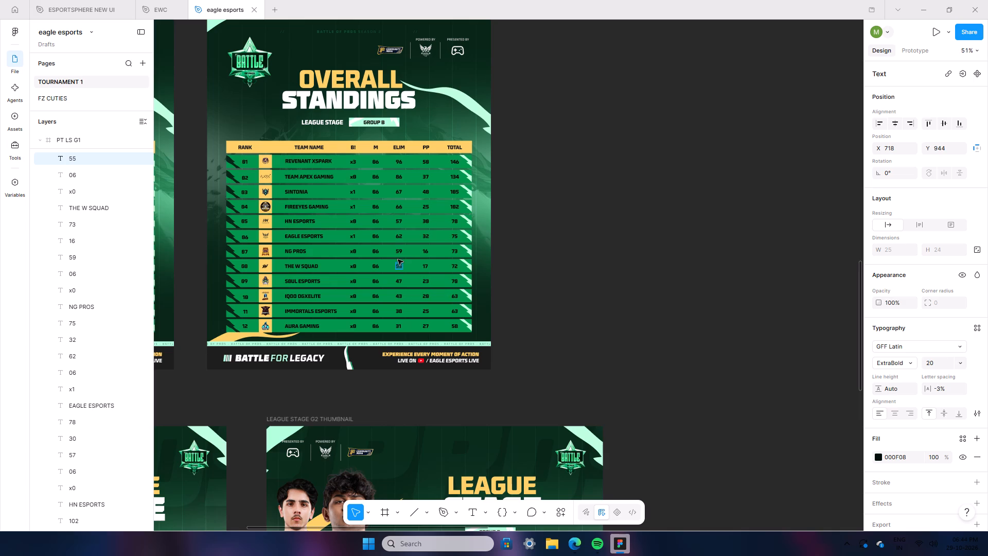
{"action": "type", "text": "55"}
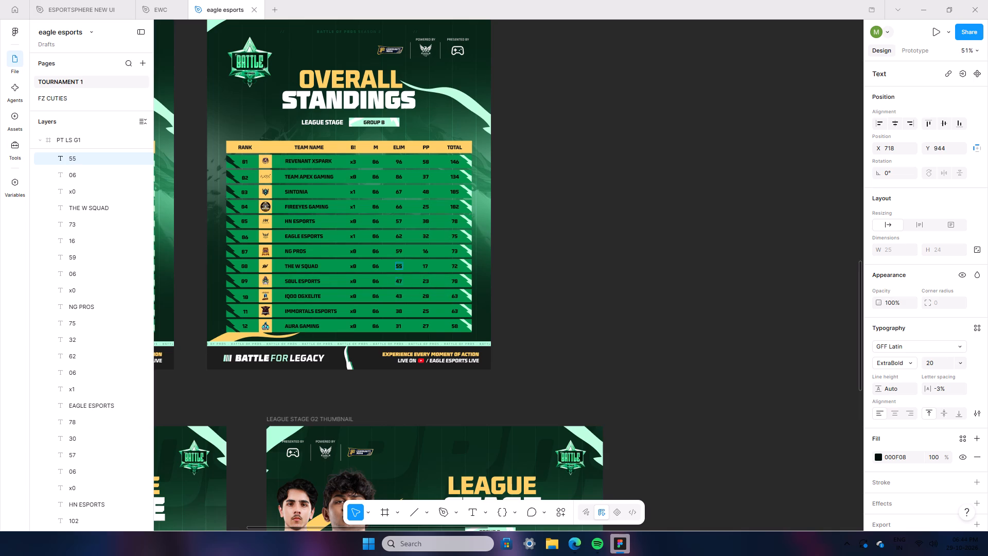
Set the ELIM values of S8UL ESPORTS, IQOO OGXELITE, IMMORTALS ESPORTS and AURA GAMING to 56, 43, 37 and 43.
{"action": "double_click", "coordinate": [399, 282]}
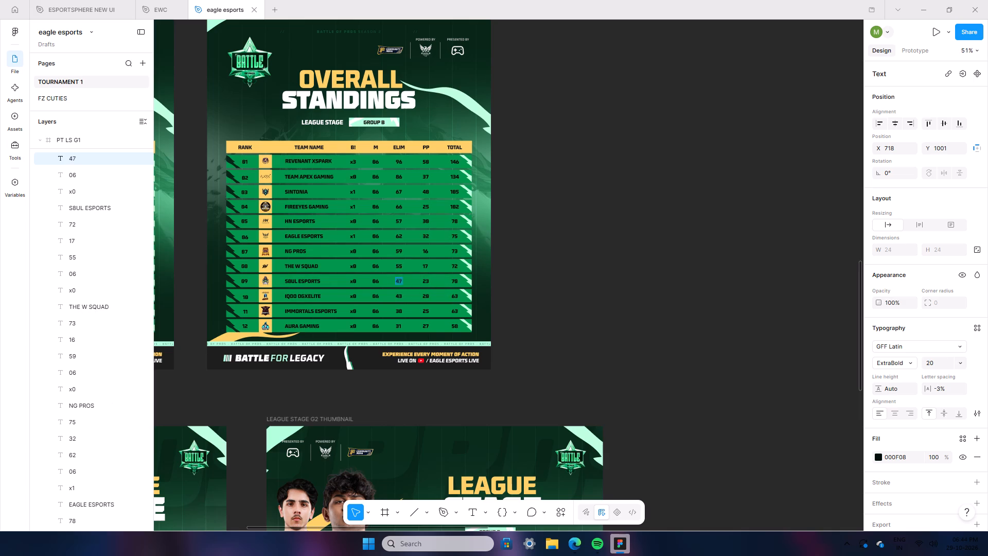
{"action": "type", "text": "56"}
{"action": "double_click", "coordinate": [399, 296]}
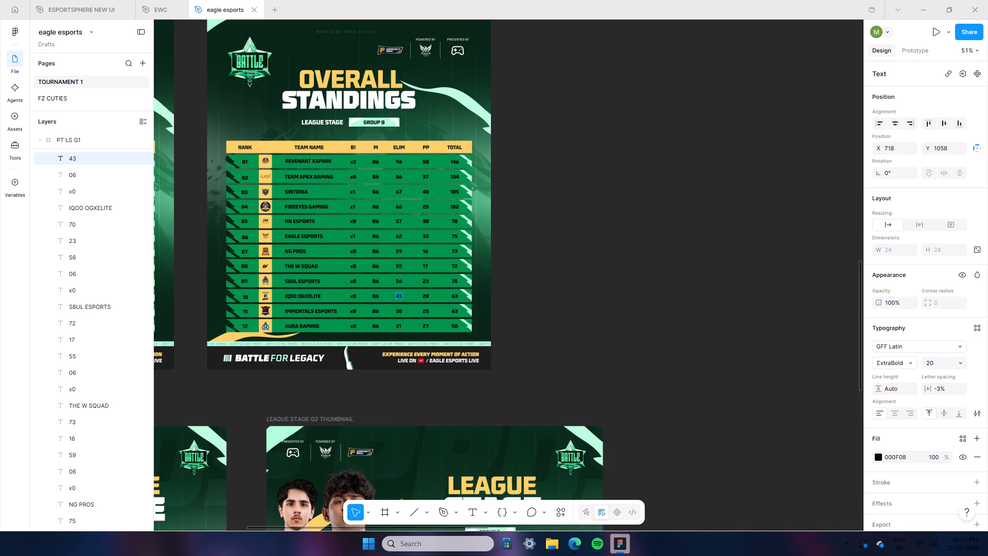
{"action": "type", "text": "43"}
{"action": "double_click", "coordinate": [398, 310]}
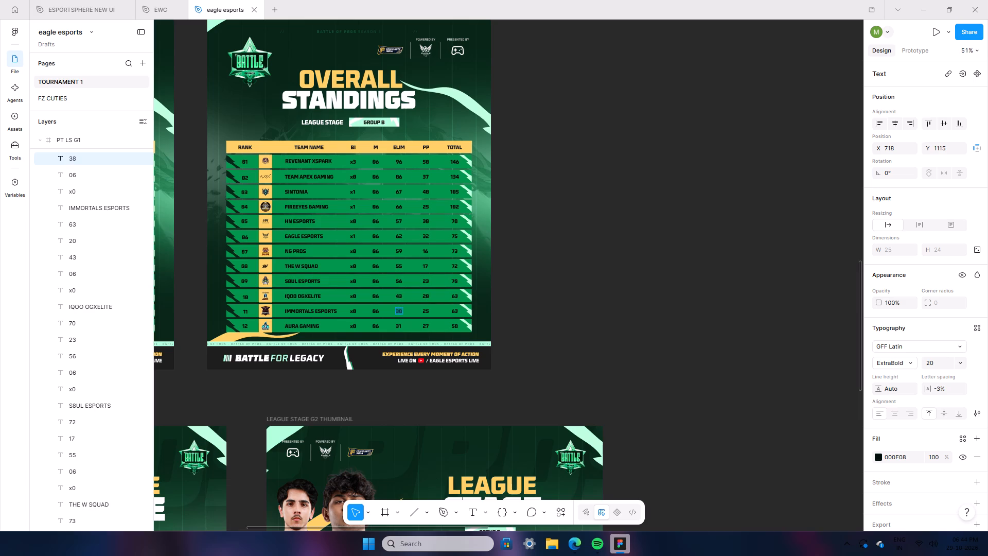
{"action": "type", "text": "37"}
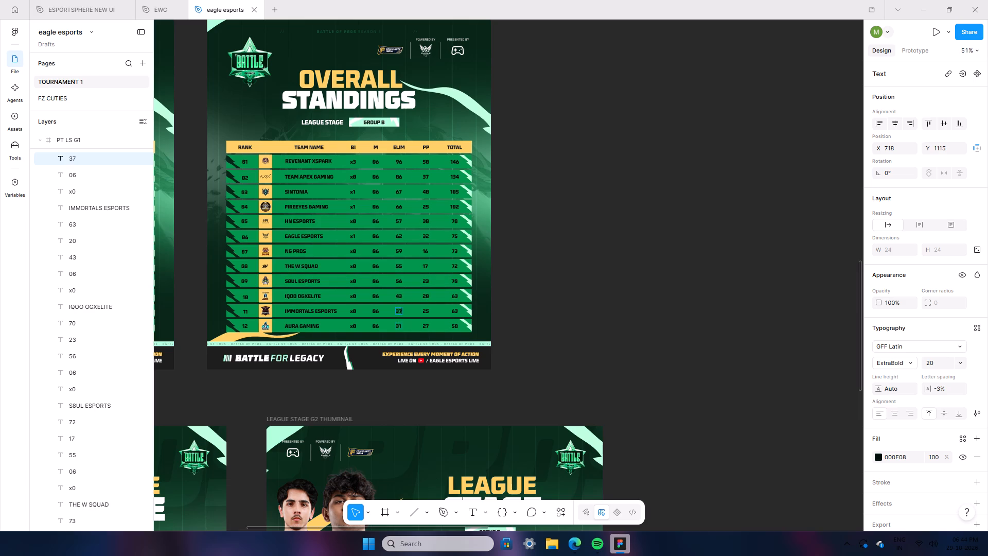
{"action": "double_click", "coordinate": [398, 325]}
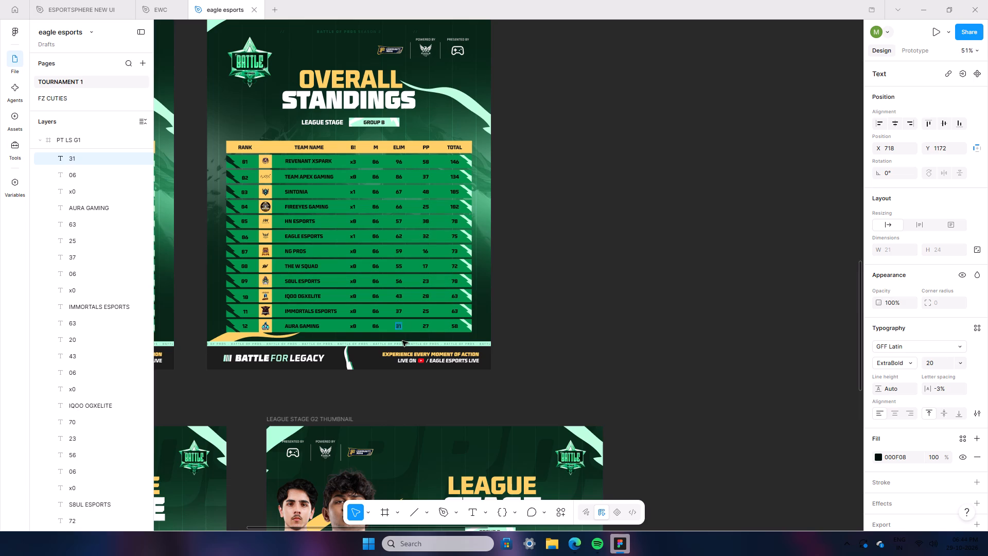
{"action": "type", "text": "43"}
Set the PP values of REVENANT XSPARK, TEAM APEX GAMING, SINTONIA and FIREEYES GAMING to 45, 42, 34 and 33.
{"action": "double_click", "coordinate": [425, 162]}
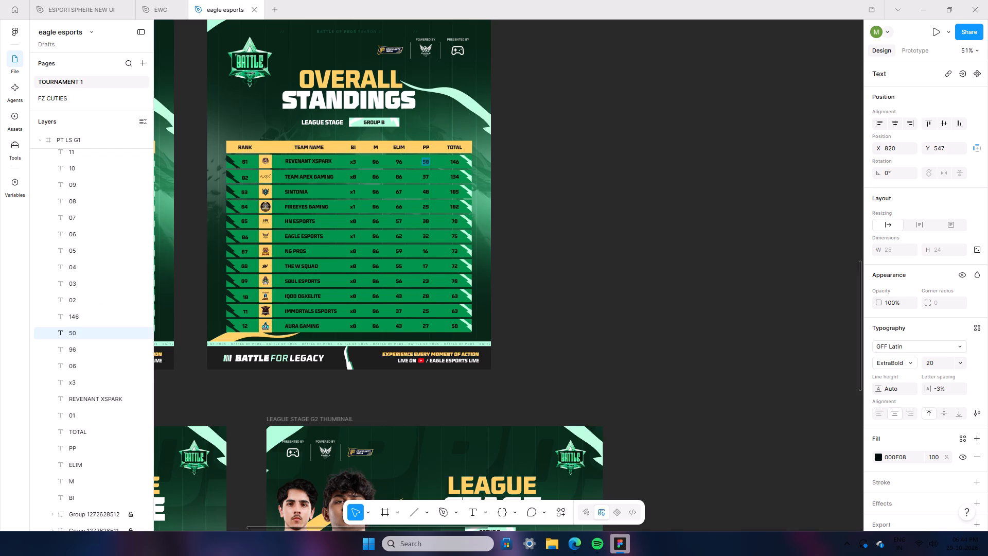
{"action": "type", "text": "45"}
{"action": "double_click", "coordinate": [422, 178]}
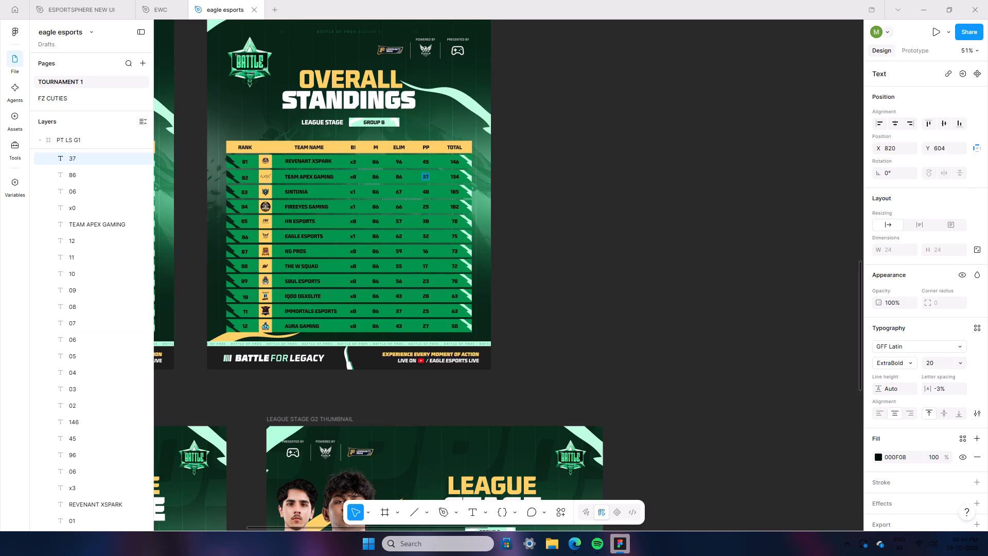
{"action": "key", "text": "4"}
{"action": "key", "text": "2"}
{"action": "double_click", "coordinate": [426, 191]}
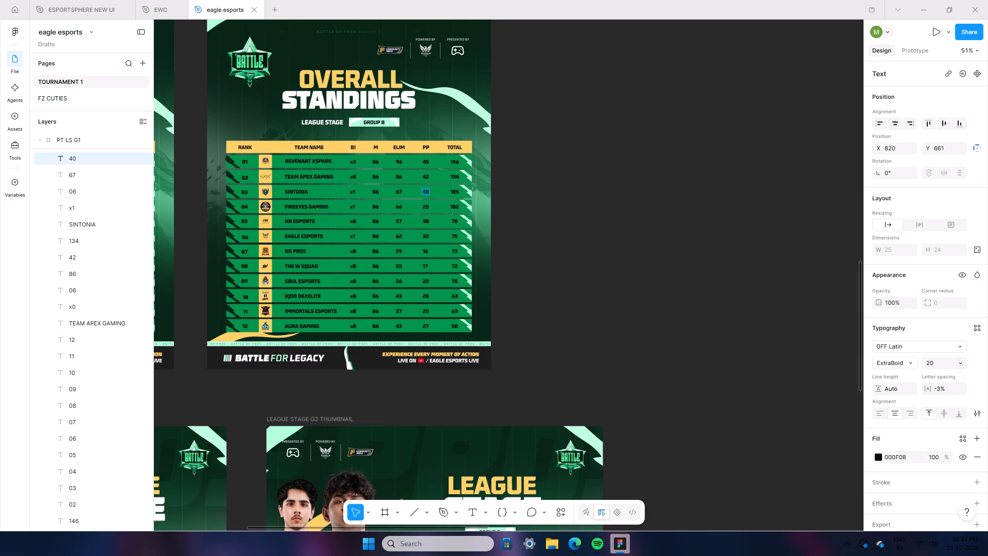
{"action": "type", "text": "34"}
{"action": "double_click", "coordinate": [426, 207]}
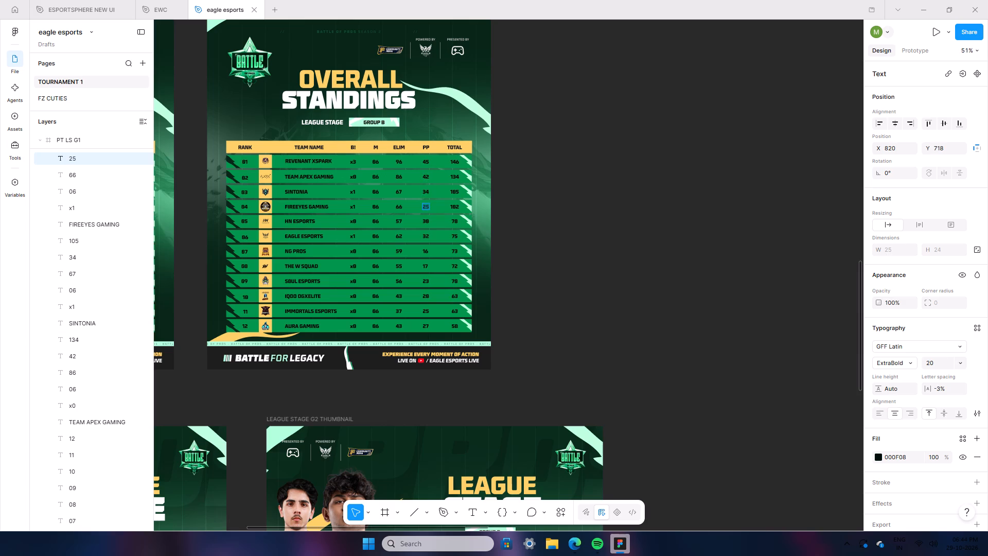
{"action": "type", "text": "33"}
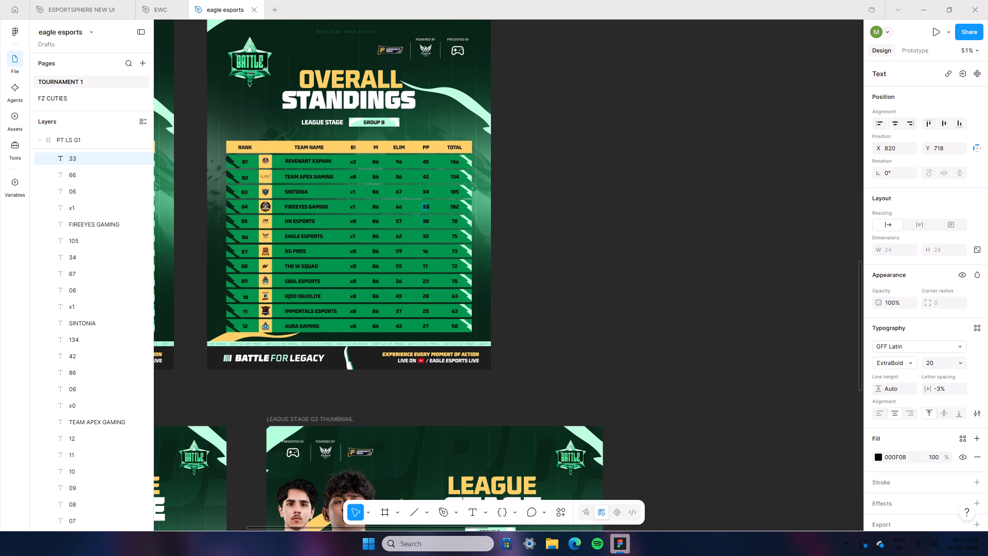
Set the PP values of HN ESPORTS, EAGLE ESPORTS, NG PROS and THE W SQUAD to 36, 28, 31 and 29.
{"action": "double_click", "coordinate": [425, 222]}
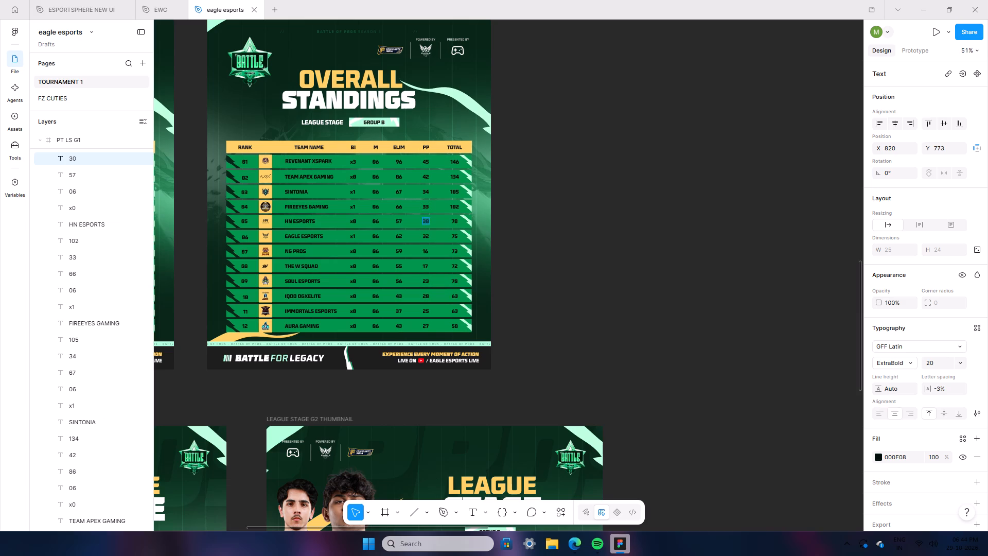
{"action": "type", "text": "36"}
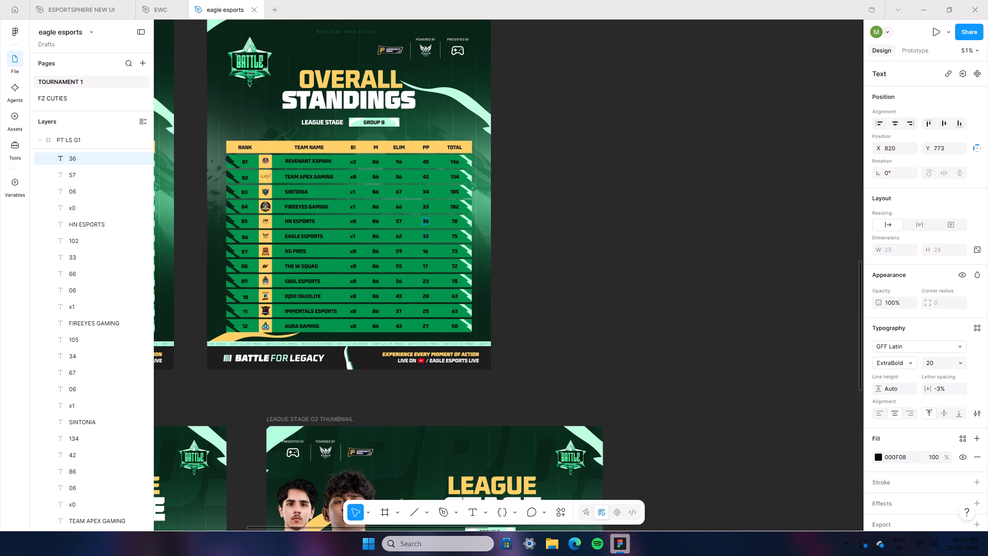
{"action": "double_click", "coordinate": [425, 236]}
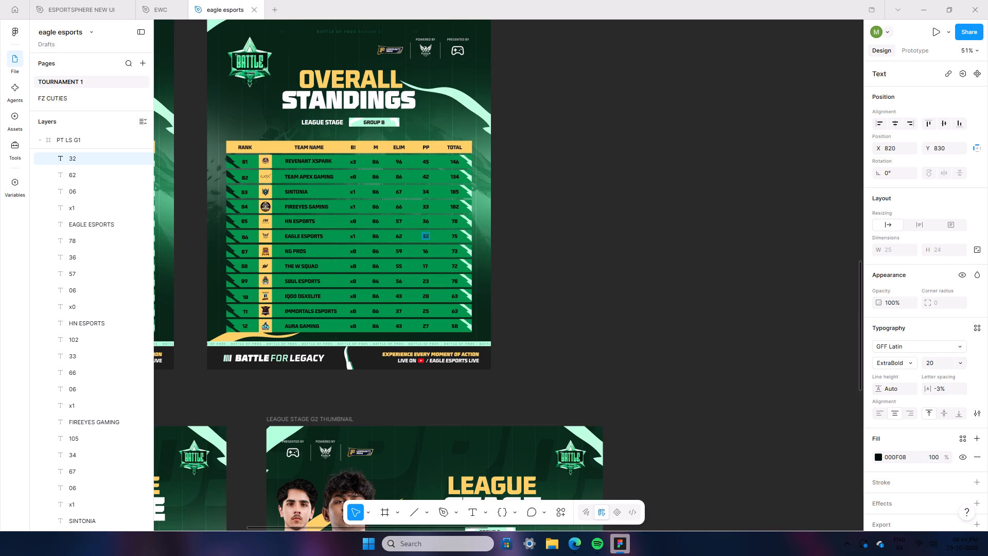
{"action": "key", "text": "2"}
{"action": "key", "text": "8"}
{"action": "double_click", "coordinate": [425, 251]}
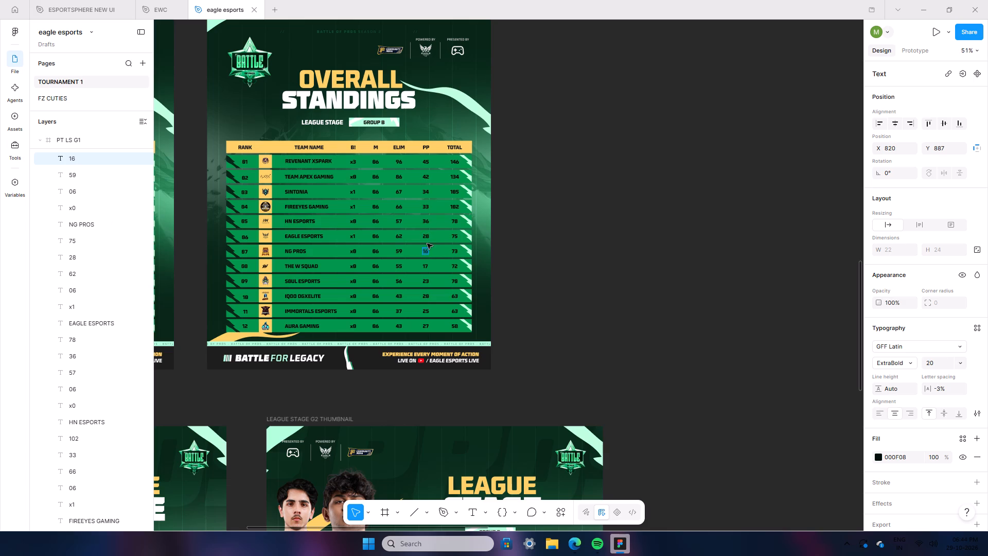
{"action": "type", "text": "31"}
{"action": "double_click", "coordinate": [423, 268]}
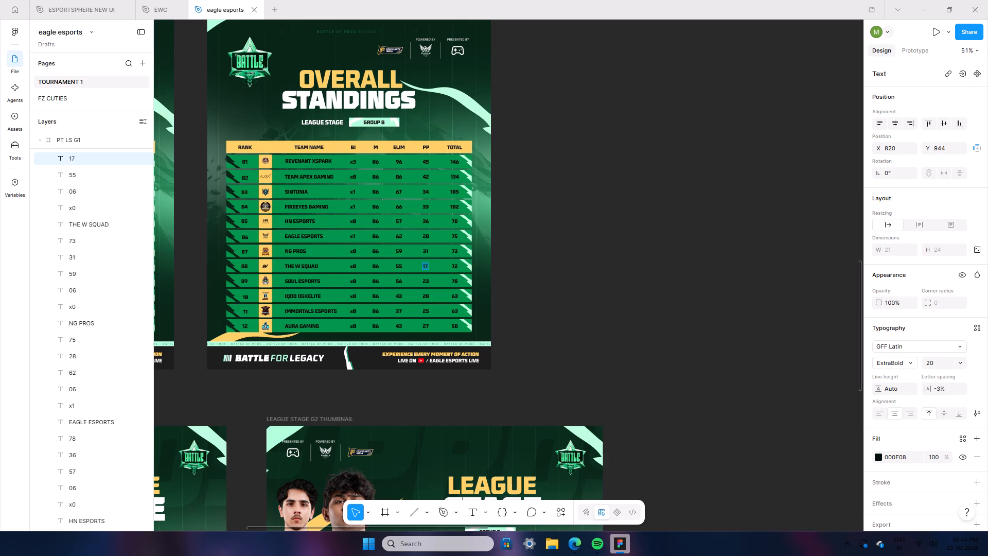
{"action": "key", "text": "2"}
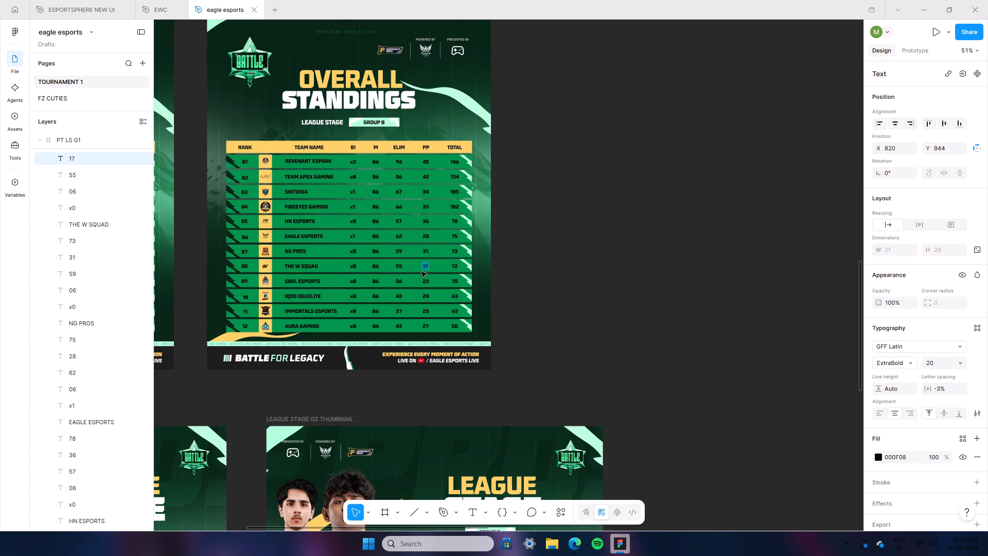
{"action": "key", "text": "9"}
Set the PP values of S8UL ESPORTS, IQOO OGXELITE, IMMORTALS ESPORTS and AURA GAMING to 13, 20, 20 and 11.
{"action": "double_click", "coordinate": [425, 282]}
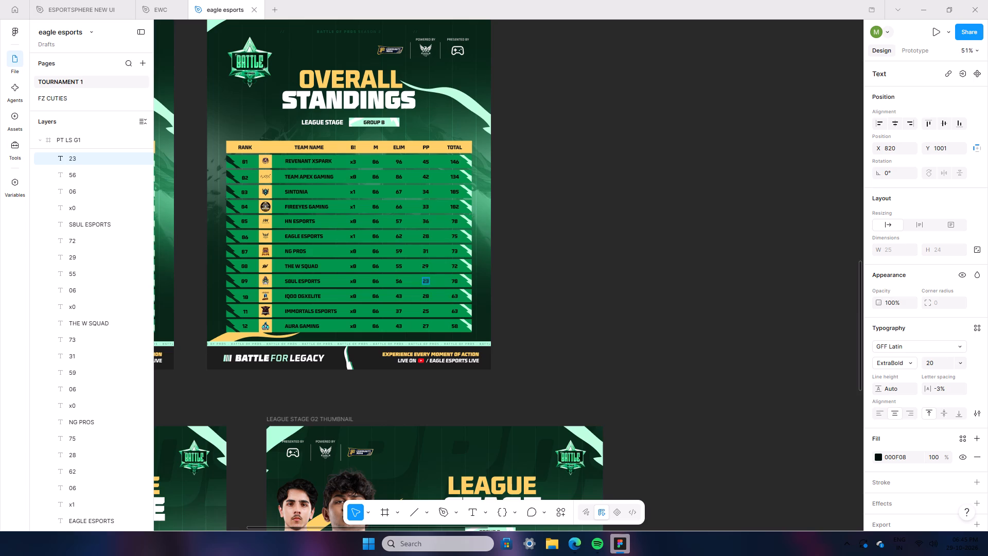
{"action": "type", "text": "13"}
{"action": "double_click", "coordinate": [427, 297]}
{"action": "key", "text": "2"}
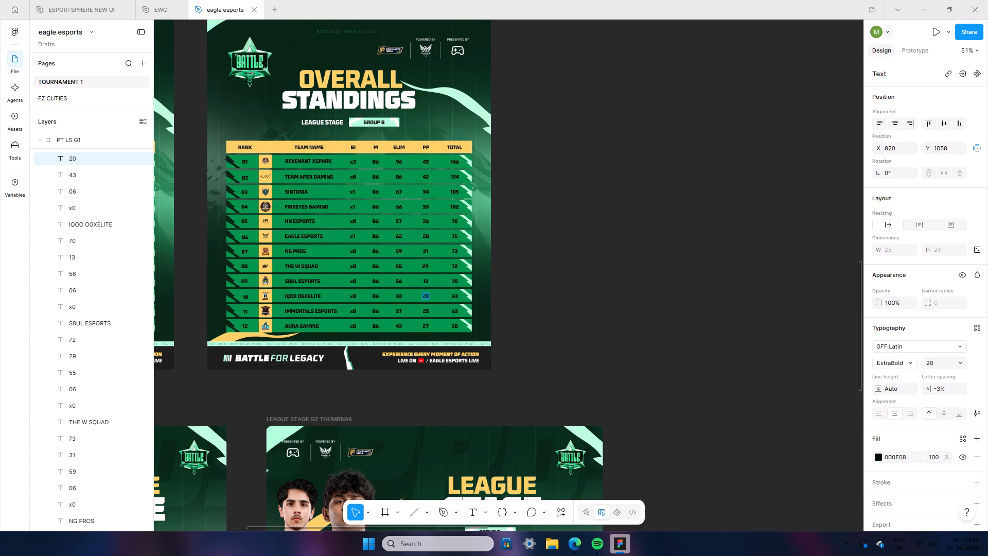
{"action": "key", "text": "0"}
{"action": "double_click", "coordinate": [425, 312]}
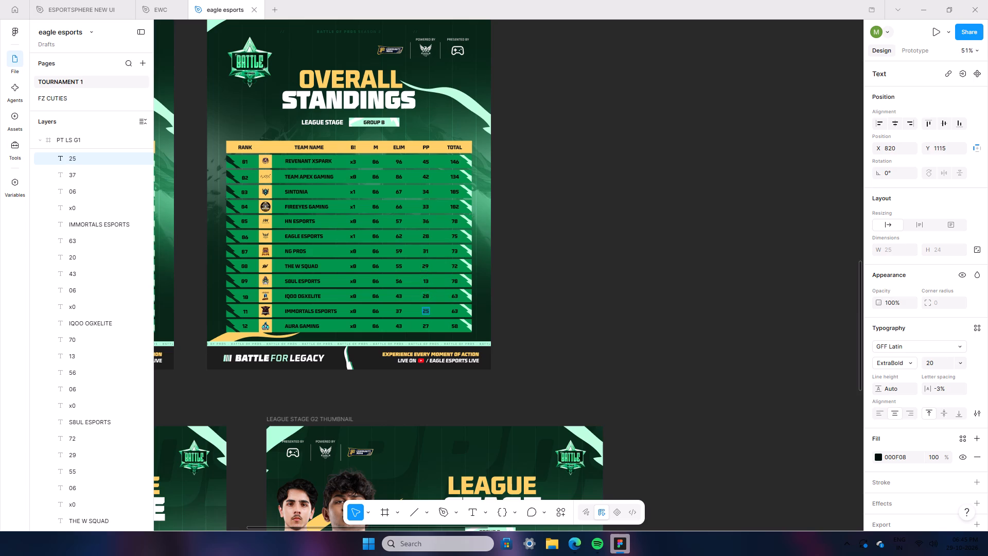
{"action": "key", "text": "2"}
{"action": "key", "text": "0"}
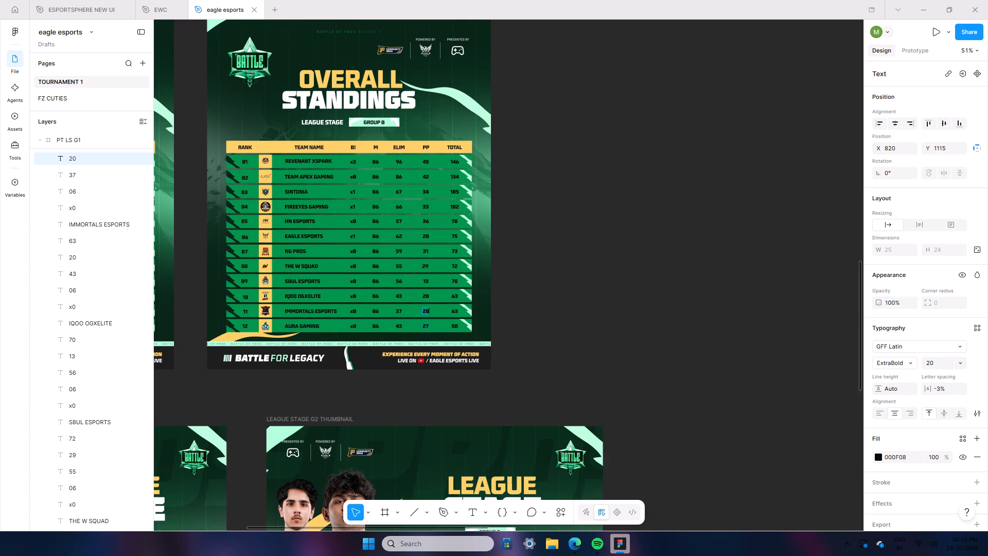
{"action": "double_click", "coordinate": [424, 327]}
{"action": "type", "text": "11"}
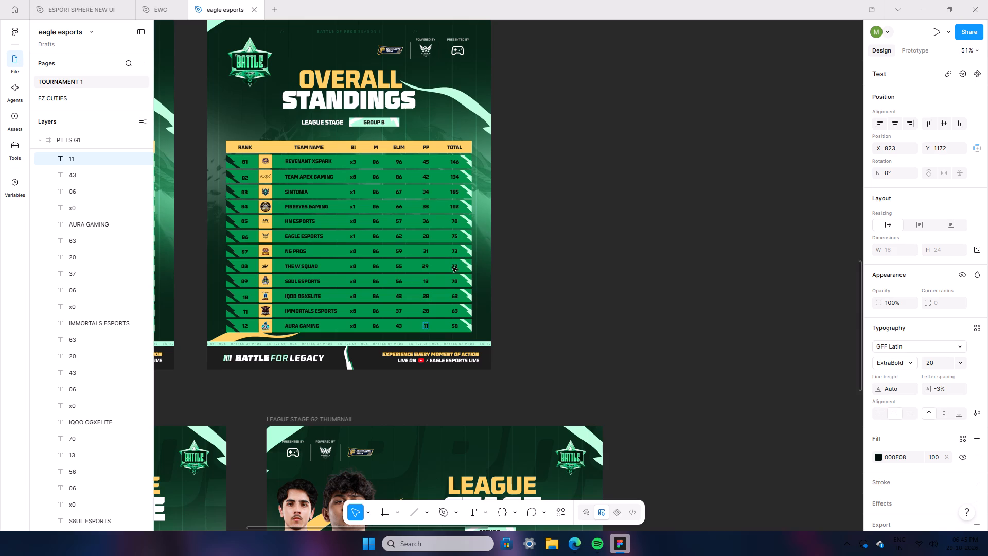
Set the TOTAL values of REVENANT XSPARK, TEAM APEX GAMING, SINTONIA and FIREEYES GAMING to 141, 128, 101 and 99.
{"action": "double_click", "coordinate": [455, 164]}
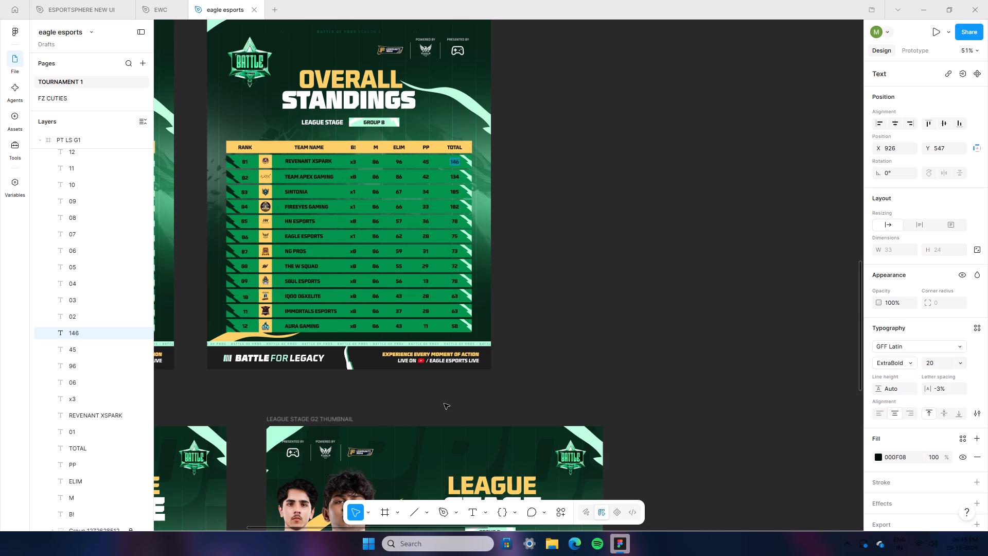
{"action": "type", "text": "141"}
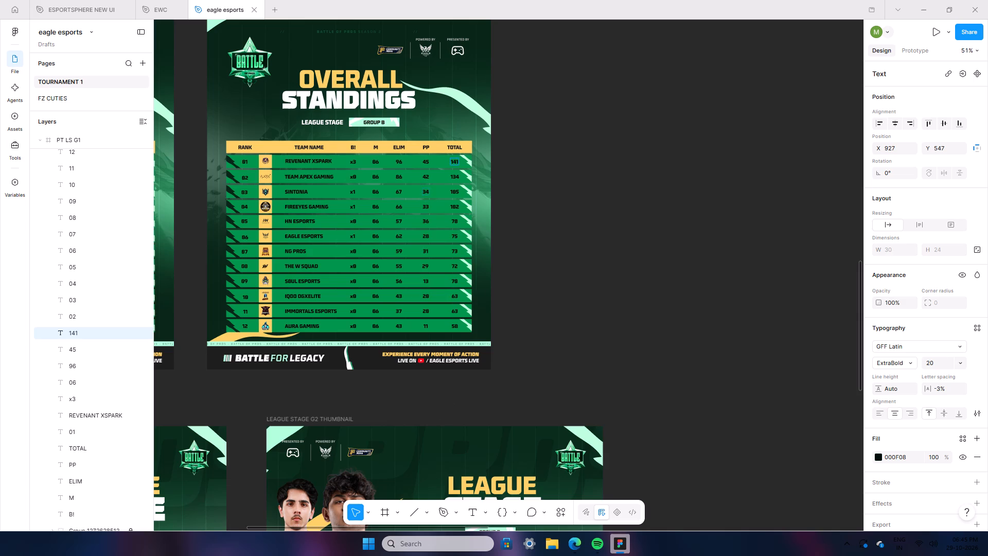
{"action": "double_click", "coordinate": [456, 175]}
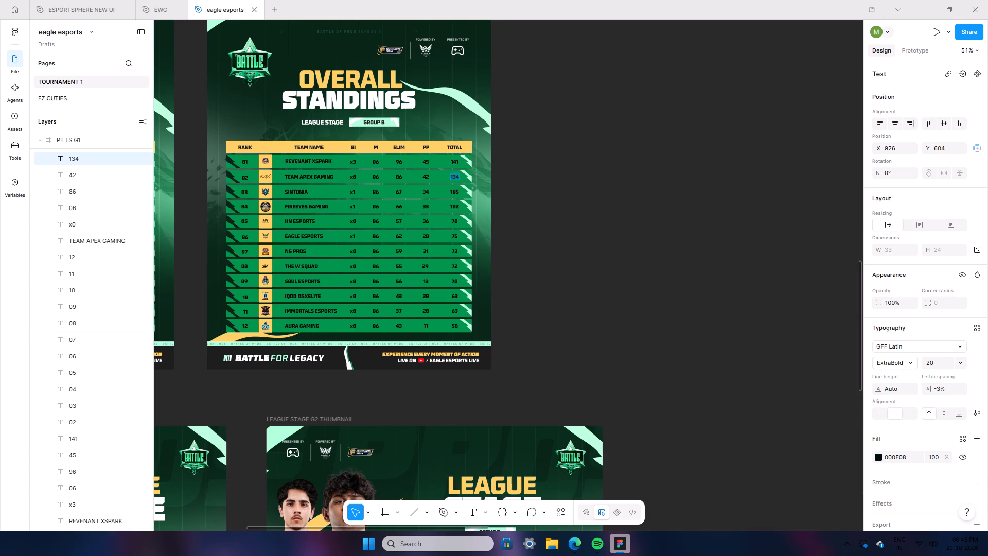
{"action": "type", "text": "12"}
{"action": "key", "text": "8"}
{"action": "double_click", "coordinate": [452, 194]}
{"action": "type", "text": "101"}
{"action": "double_click", "coordinate": [454, 209]}
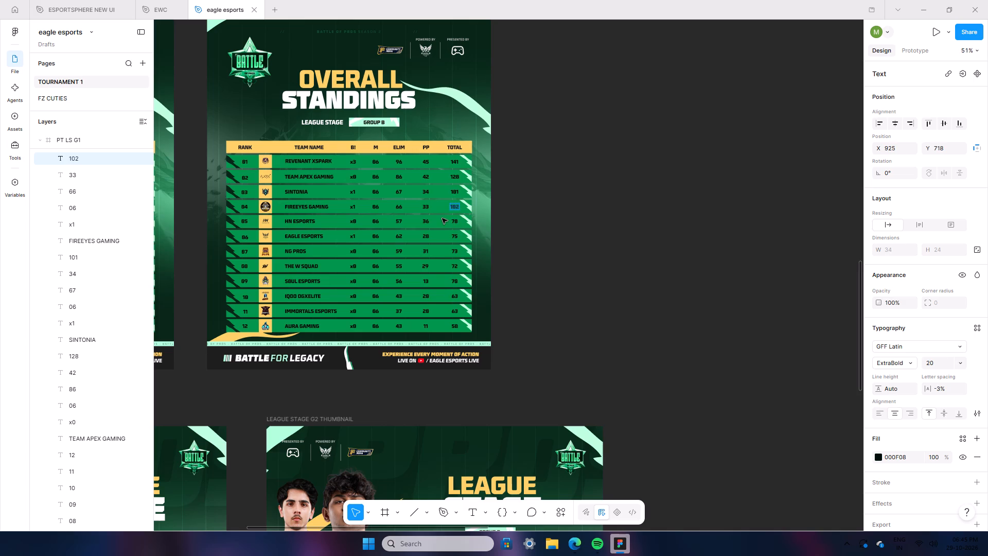
{"action": "type", "text": "99"}
Set the TOTAL values of HN ESPORTS, EAGLE ESPORTS, NG PROS and THE W SQUAD to 93, 90, 90 and 84.
{"action": "double_click", "coordinate": [452, 220]}
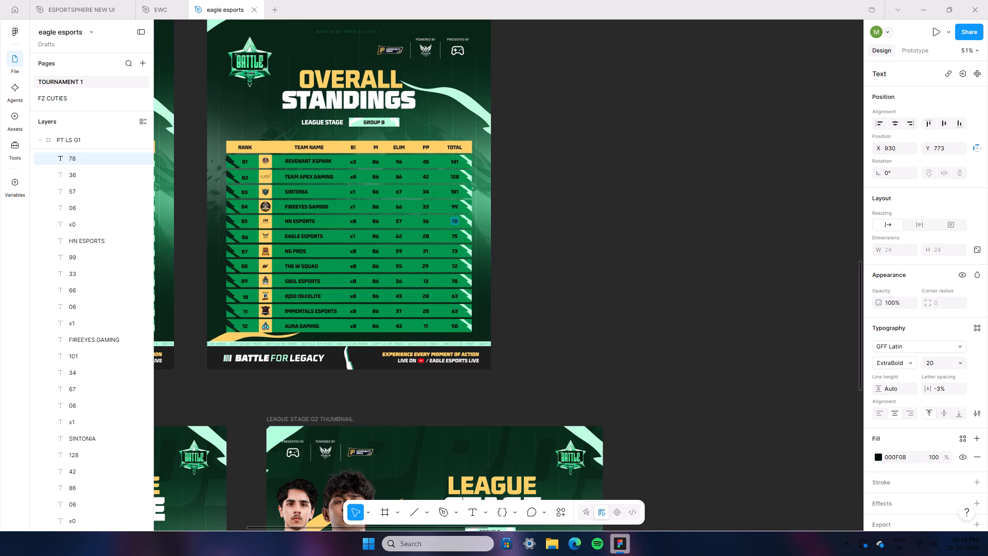
{"action": "key", "text": "9"}
{"action": "key", "text": "3"}
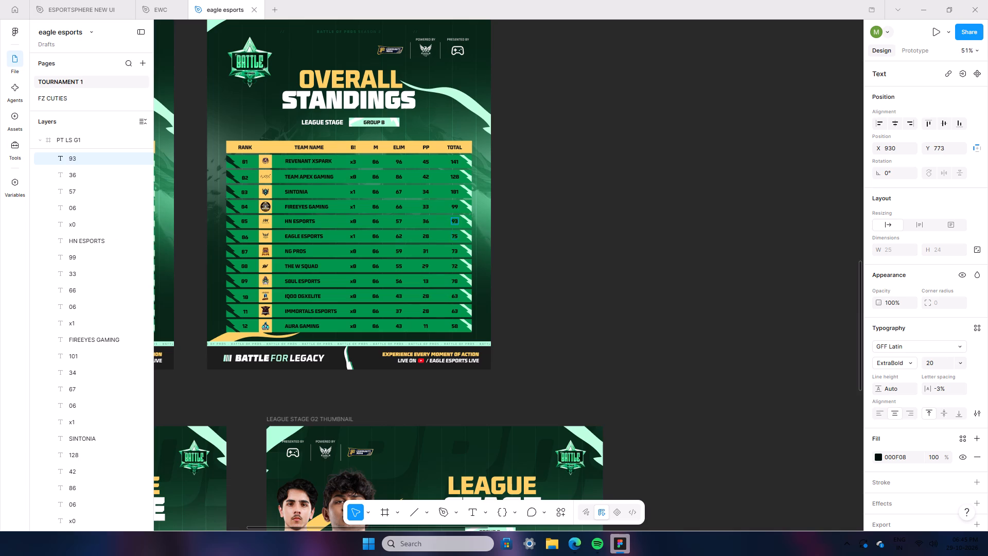
{"action": "double_click", "coordinate": [452, 239]}
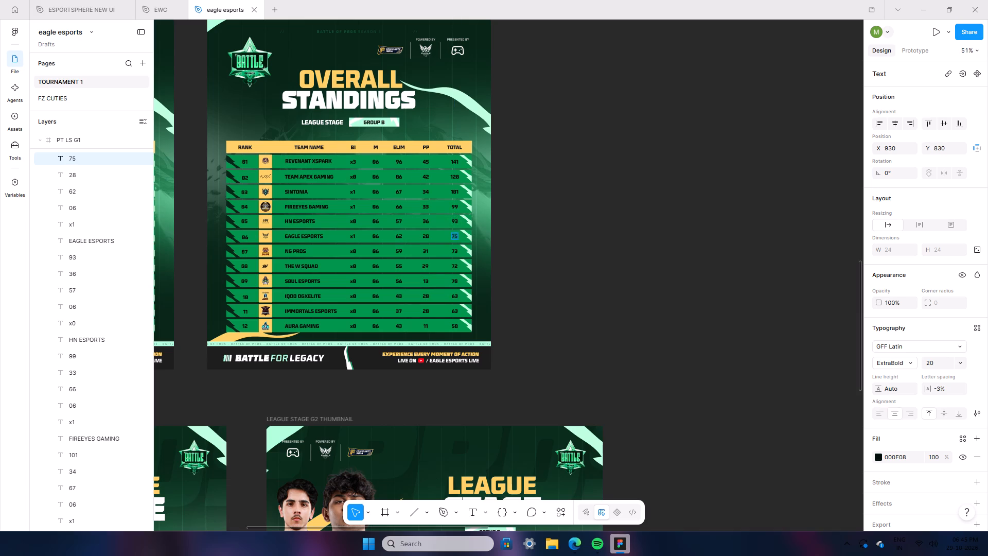
{"action": "type", "text": "90"}
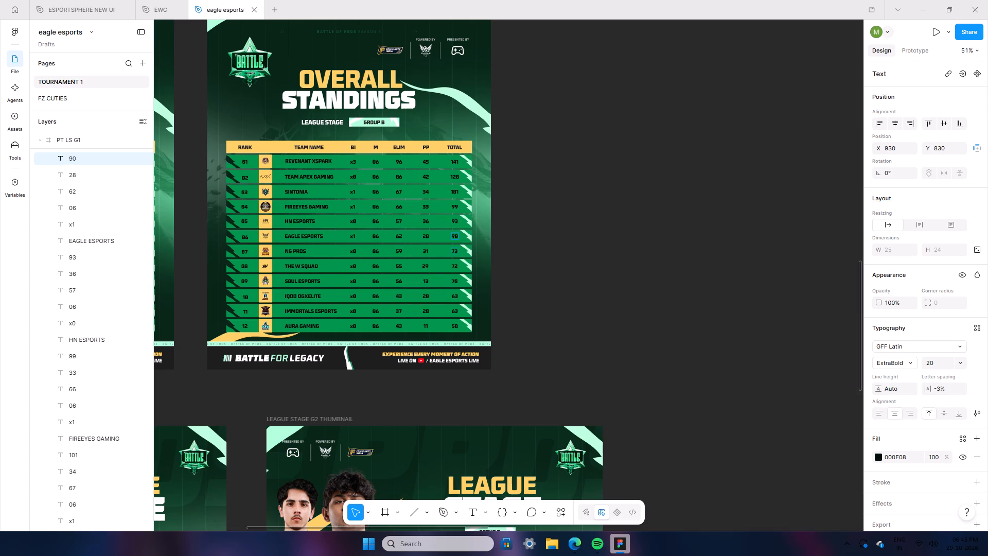
{"action": "double_click", "coordinate": [457, 249]}
{"action": "type", "text": "90"}
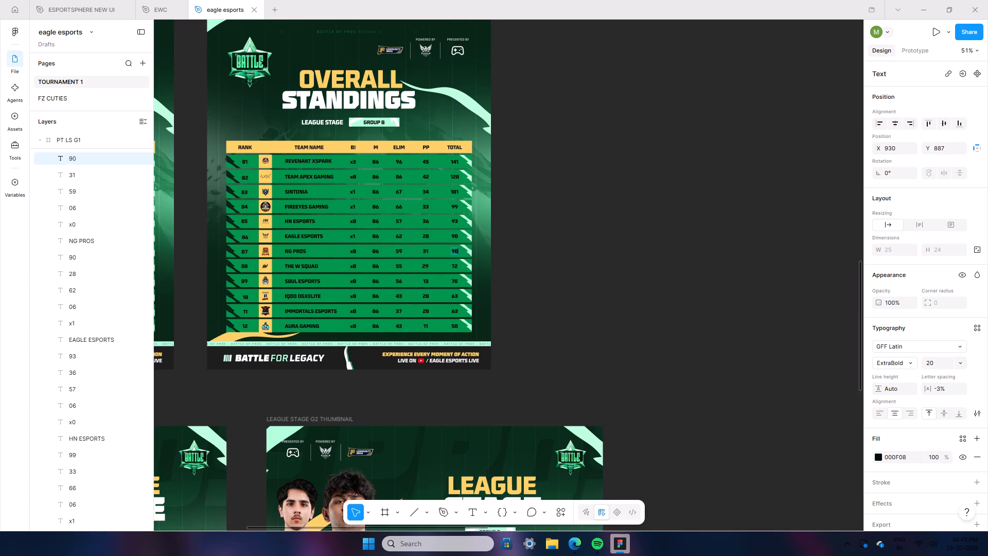
{"action": "double_click", "coordinate": [452, 266]}
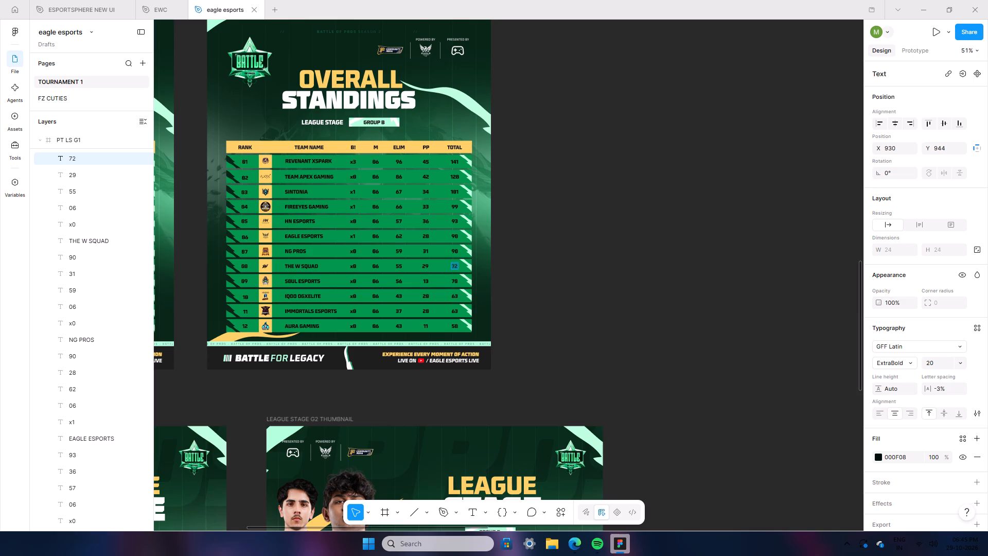
{"action": "key", "text": "8"}
{"action": "key", "text": "4"}
Set the TOTAL values of S8UL ESPORTS, IQOO OGXELITE, IMMORTALS ESPORTS and AURA GAMING to 69, 63, 57 and 54.
{"action": "double_click", "coordinate": [453, 281]}
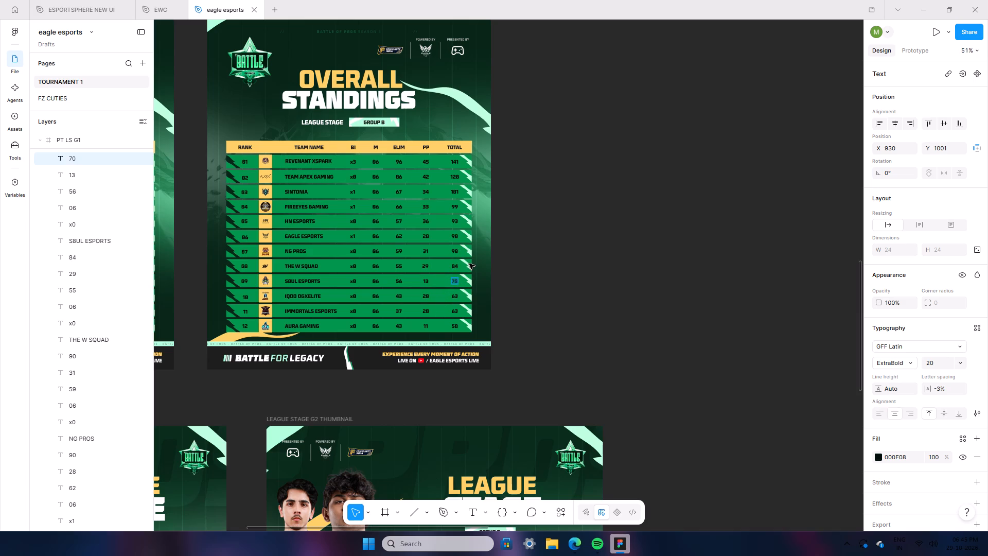
{"action": "type", "text": "69"}
{"action": "double_click", "coordinate": [456, 296]}
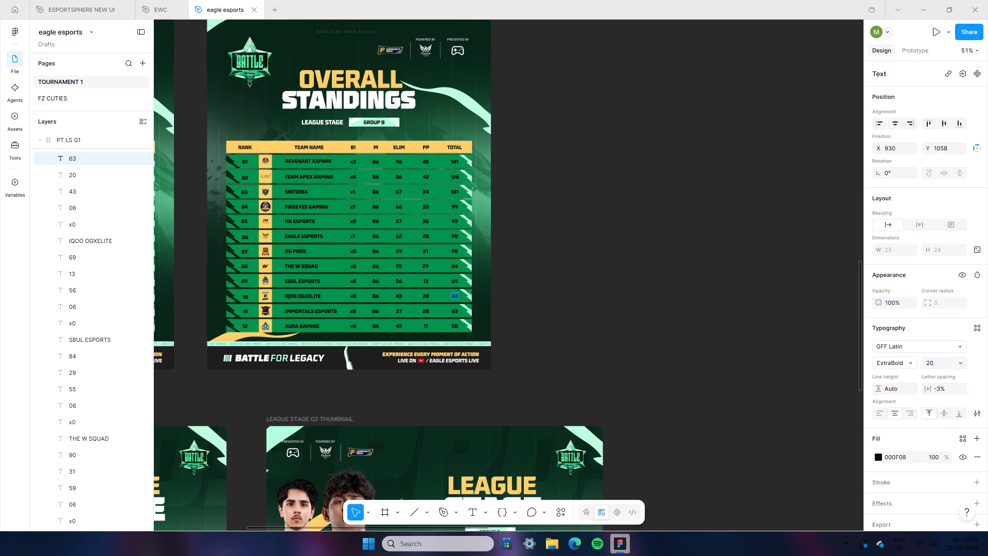
{"action": "type", "text": "63"}
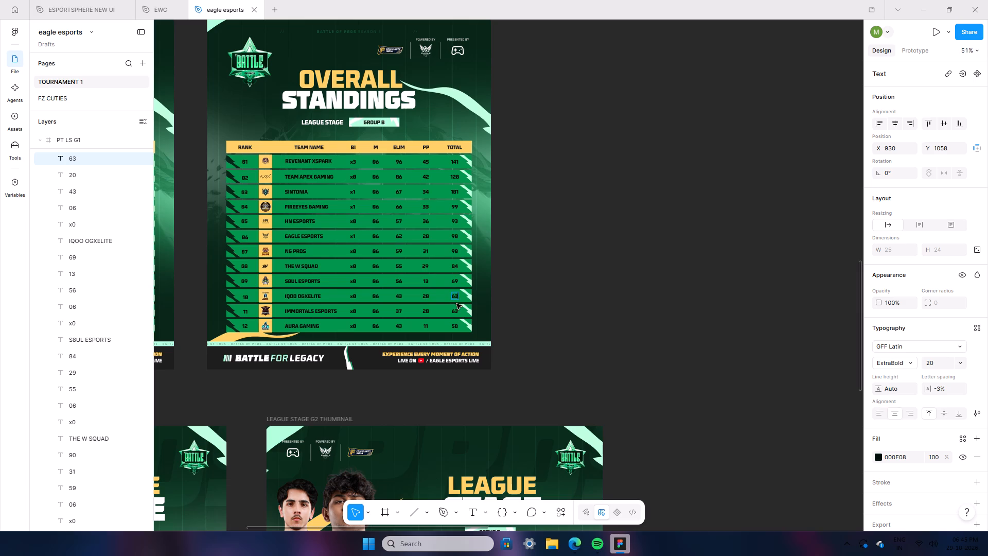
{"action": "double_click", "coordinate": [456, 310]}
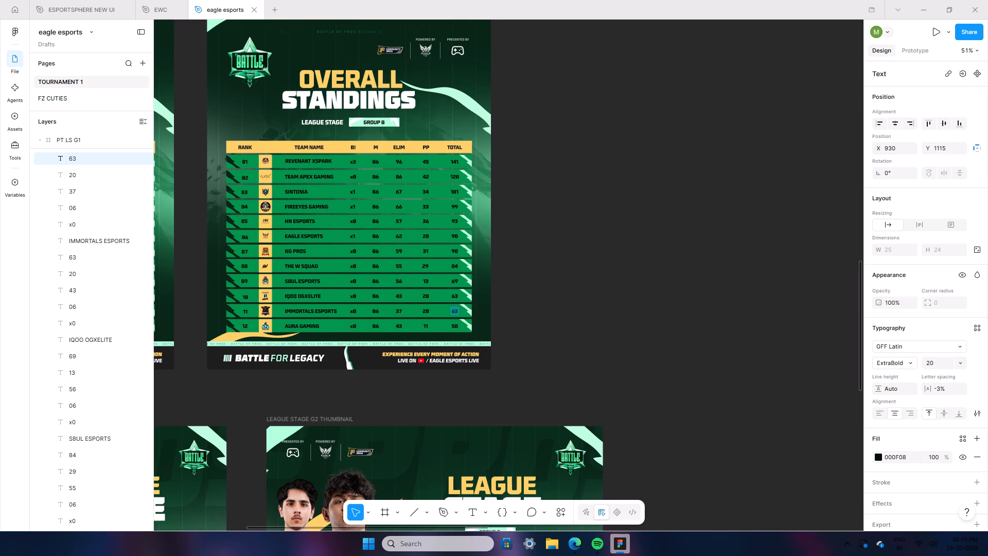
{"action": "type", "text": "57"}
{"action": "double_click", "coordinate": [455, 322]}
{"action": "type", "text": "54"}
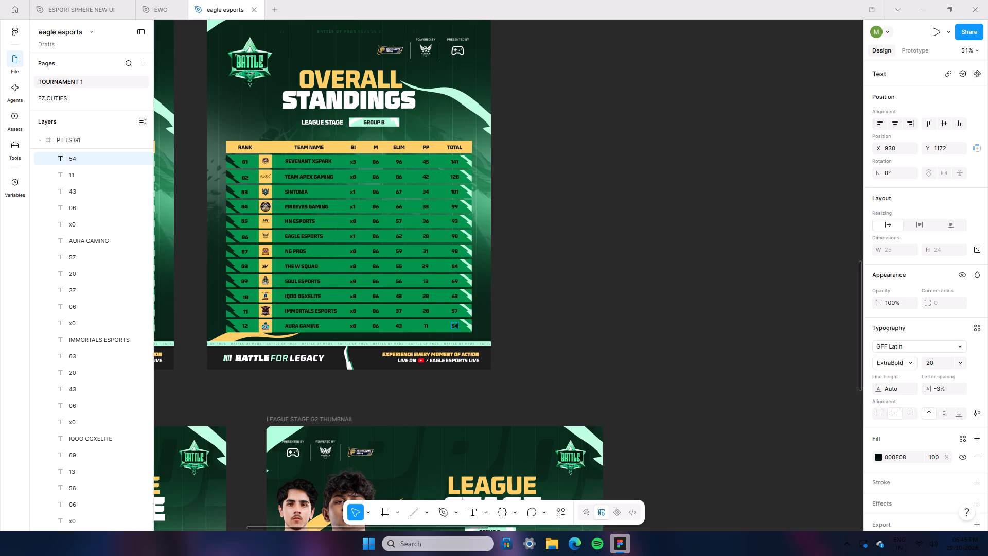
{"action": "double_click", "coordinate": [543, 319]}
Rename the Group B standings frame as PT LS G2.
{"action": "scroll", "coordinate": [535, 320], "scroll_direction": "down", "scroll_amount": 3, "text": "ctrl"}
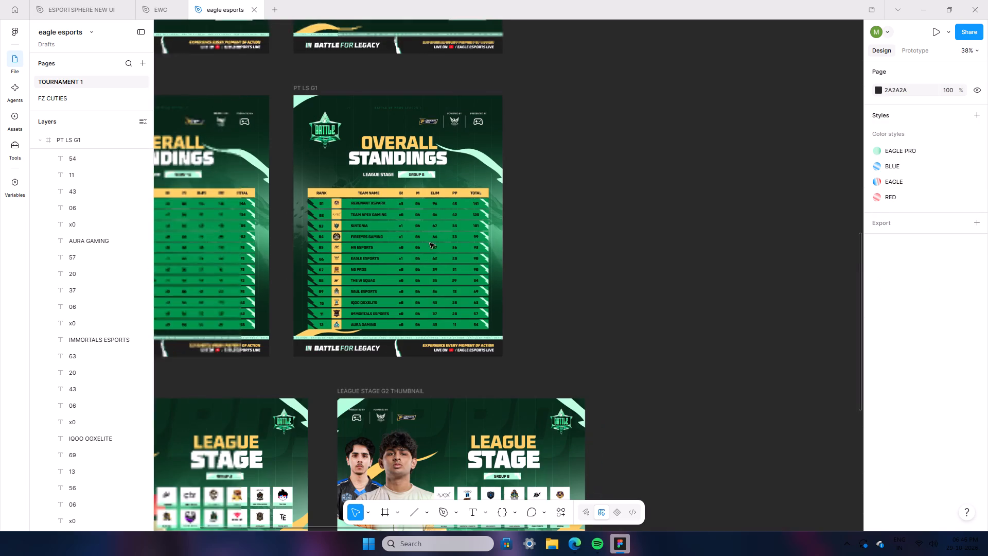
{"action": "double_click", "coordinate": [311, 88]}
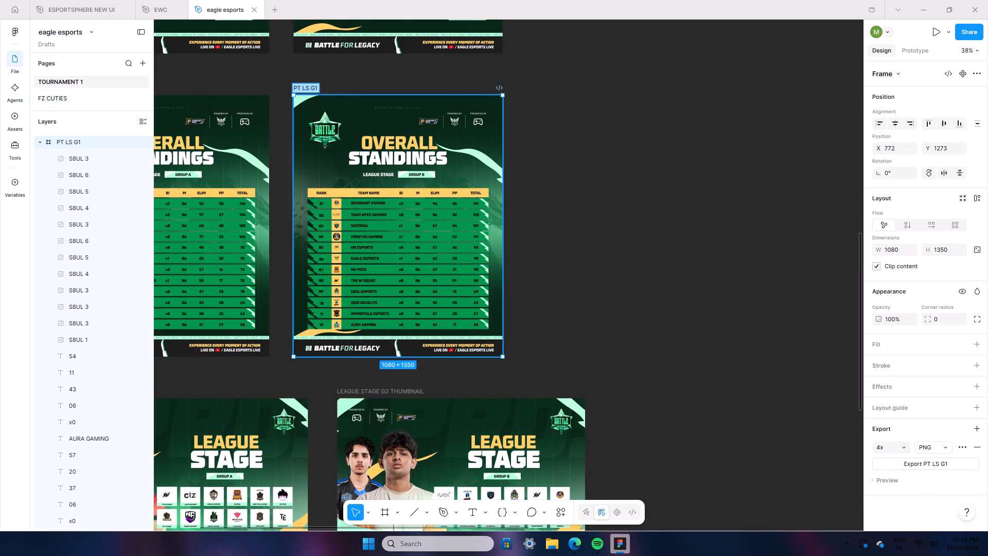
{"action": "left_click", "coordinate": [311, 88]}
{"action": "left_click", "coordinate": [317, 90]}
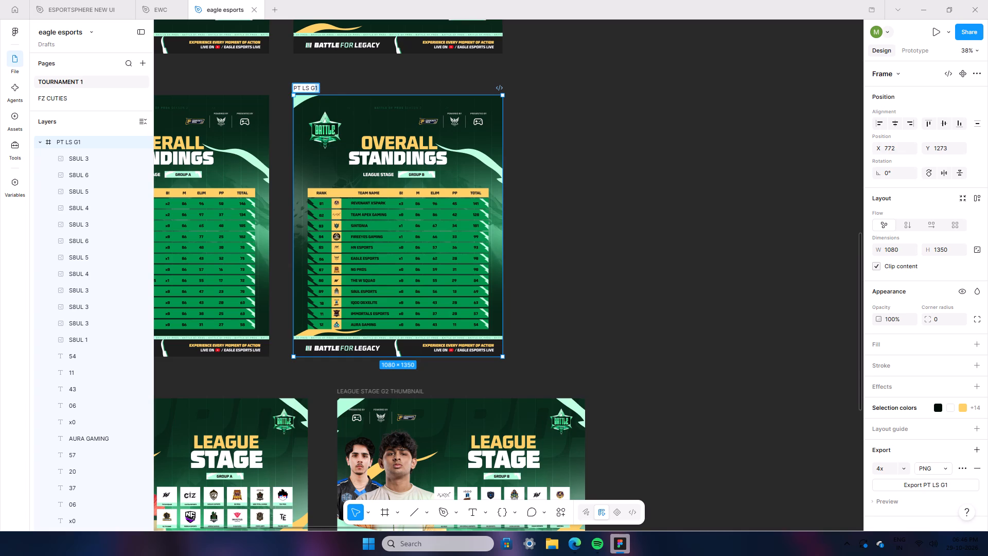
{"action": "key", "text": "2"}
{"action": "double_click", "coordinate": [357, 86]}
Export the PT LS G2 frame as a 4x PNG and save it in the Downloads folder.
{"action": "left_click", "coordinate": [315, 86]}
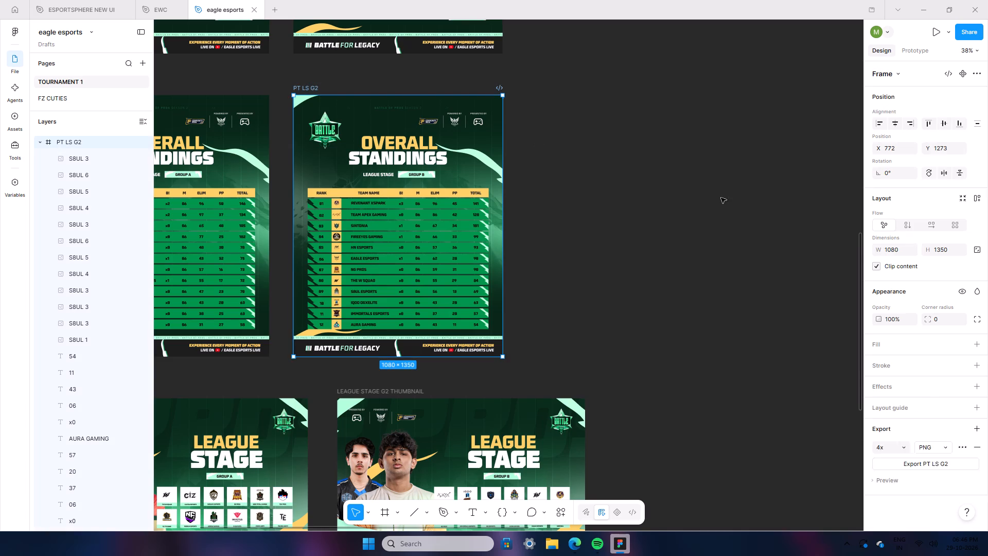
{"action": "scroll", "coordinate": [909, 307], "scroll_direction": "down", "scroll_amount": 6}
{"action": "left_click", "coordinate": [912, 480]}
{"action": "left_click", "coordinate": [909, 471]}
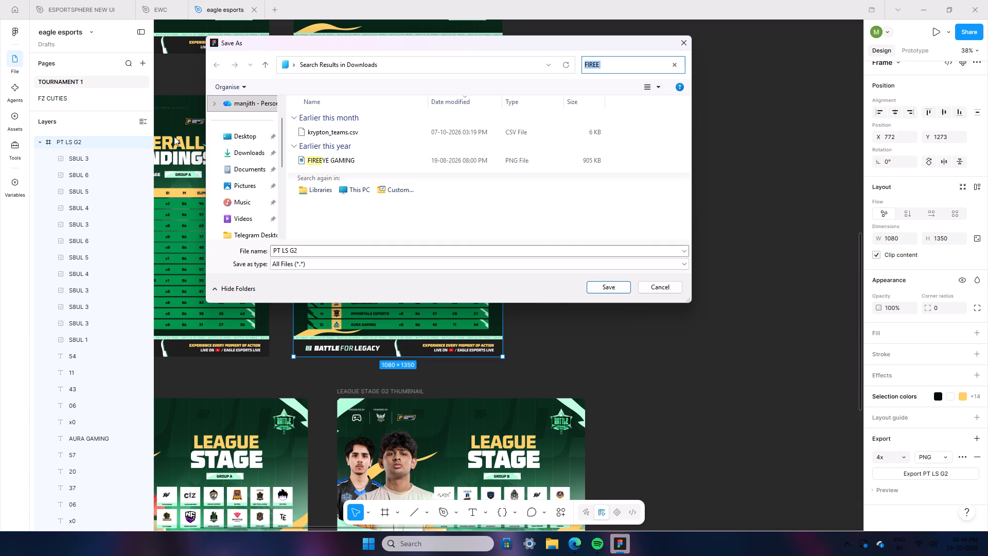
{"action": "double_click", "coordinate": [255, 151]}
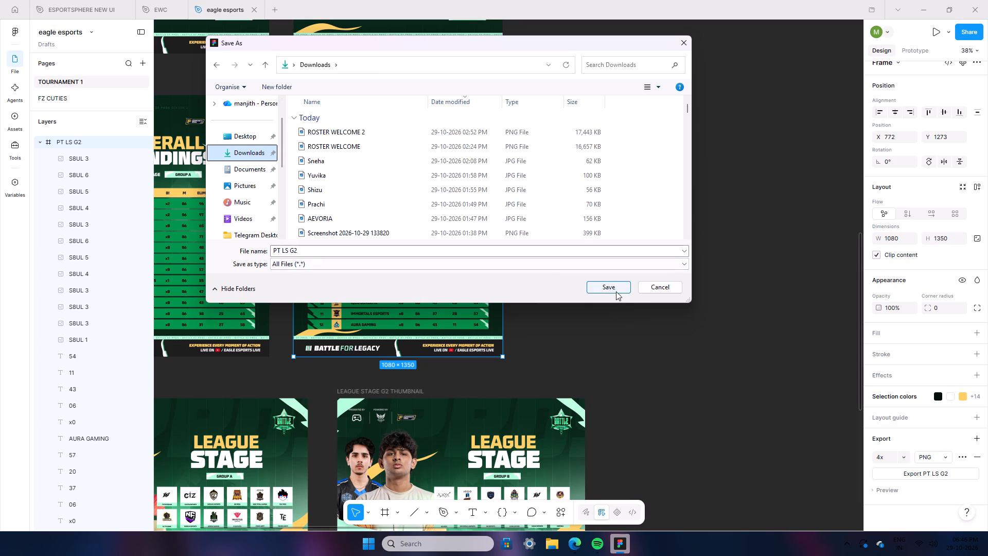
{"action": "left_click", "coordinate": [616, 291]}
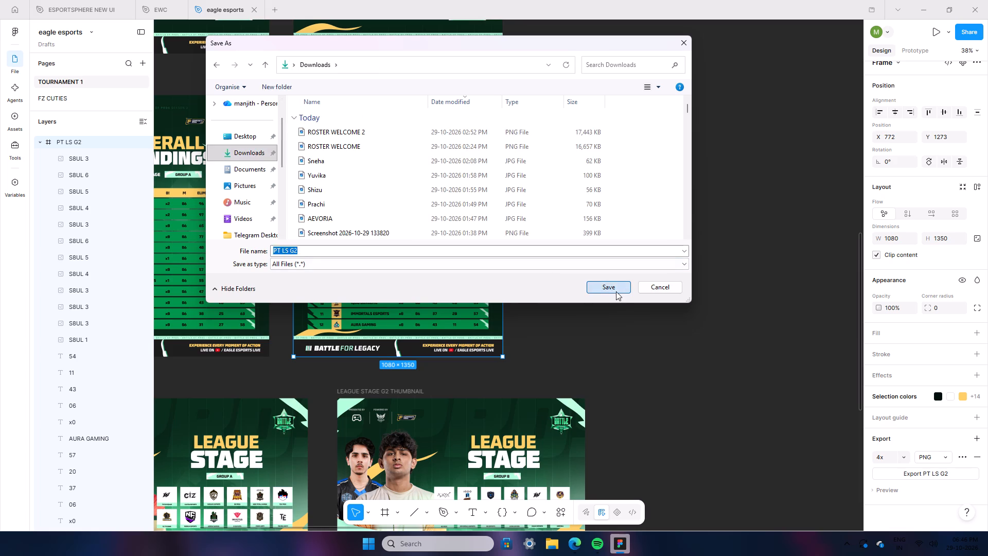